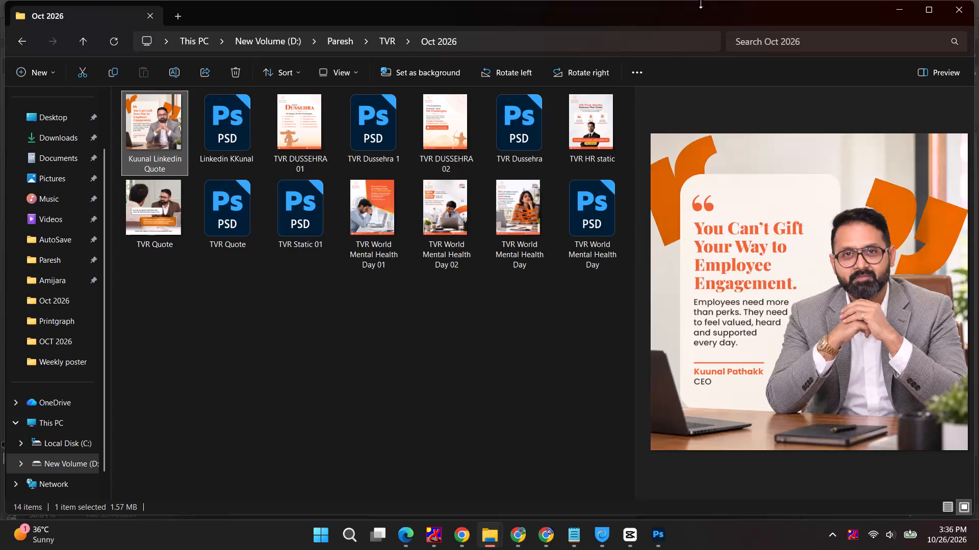
Switch to Photoshop, save the open document and close it.
{"action": "scroll", "coordinate": [375, 337], "scroll_direction": "down", "scroll_amount": 5, "text": "alt"}
{"action": "left_click", "coordinate": [649, 531]}
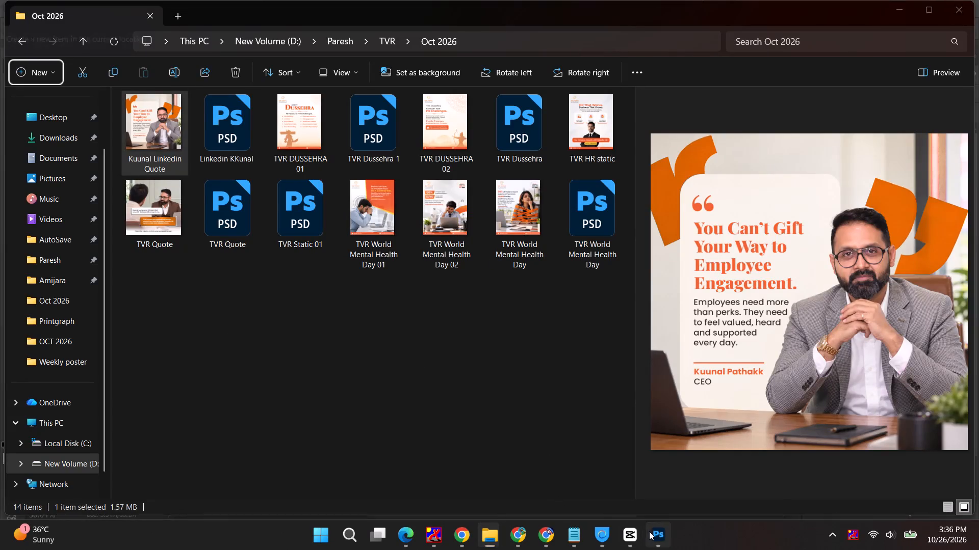
{"action": "key", "text": "ctrl+s"}
{"action": "key", "text": "ctrl+w"}
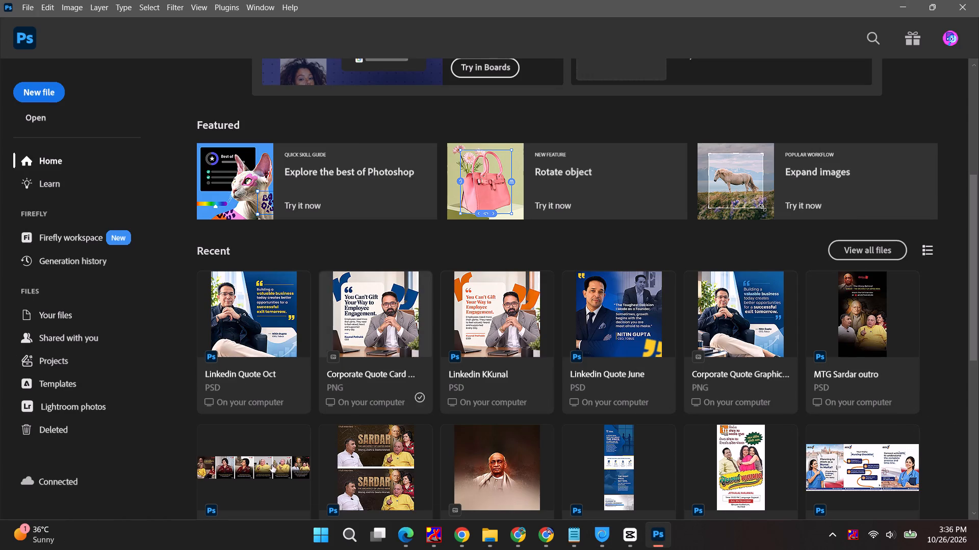
{"action": "scroll", "coordinate": [601, 354], "scroll_direction": "down", "scroll_amount": 4}
{"action": "scroll", "coordinate": [601, 356], "scroll_direction": "up", "scroll_amount": 3}
Close the two open IP Messenger received-message windows.
{"action": "key", "text": "alt+Tab"}
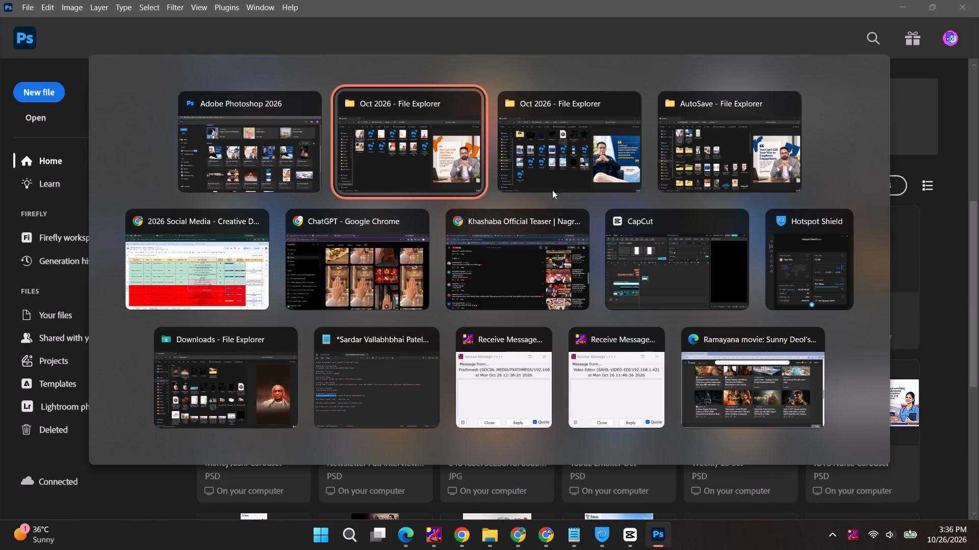
{"action": "left_click", "coordinate": [551, 159], "text": "alt"}
{"action": "key", "text": "alt+Tab"}
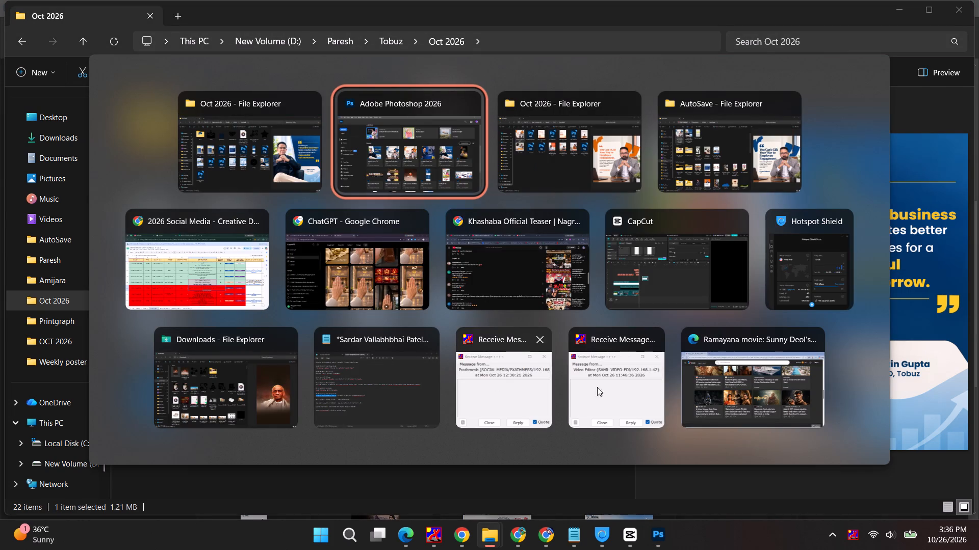
{"action": "left_click", "coordinate": [658, 327], "text": "alt"}
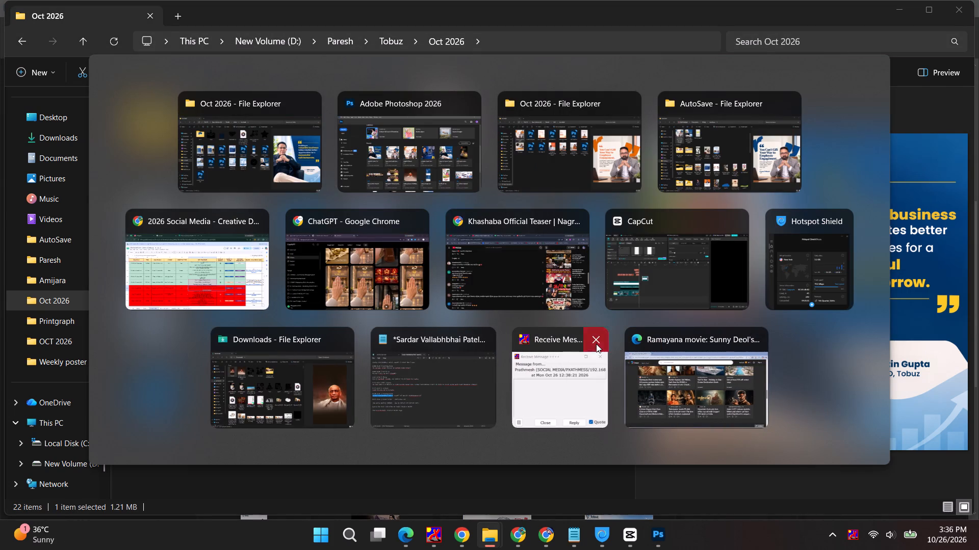
{"action": "left_click", "coordinate": [596, 344], "text": "alt"}
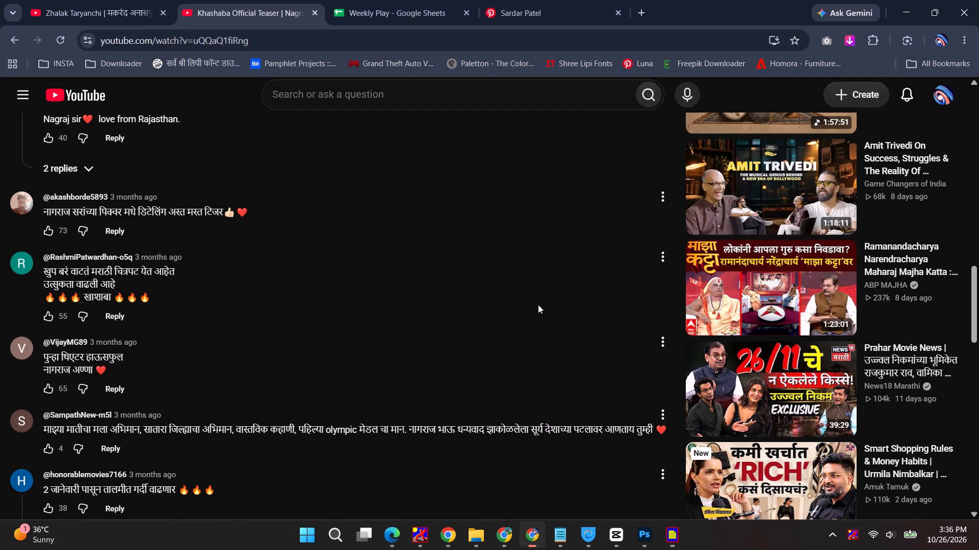
{"action": "left_click", "coordinate": [535, 0]}
{"action": "left_click", "coordinate": [526, 38]}
{"action": "key", "text": "ctrl+v"}
{"action": "key", "text": "ctrl+Return"}
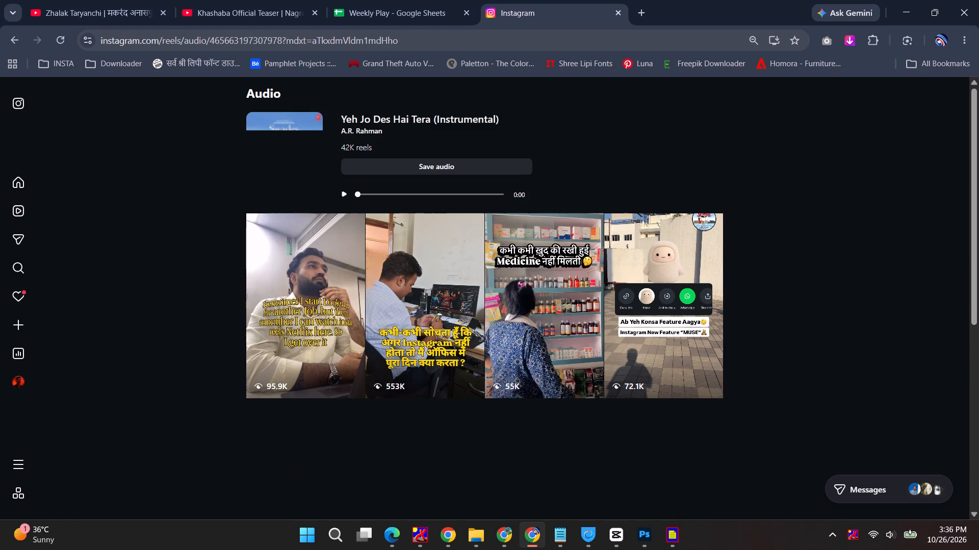
Play the Yeh Jo Des Hai Tera (Instrumental) audio preview and set the system volume to about half.
{"action": "left_click", "coordinate": [341, 194]}
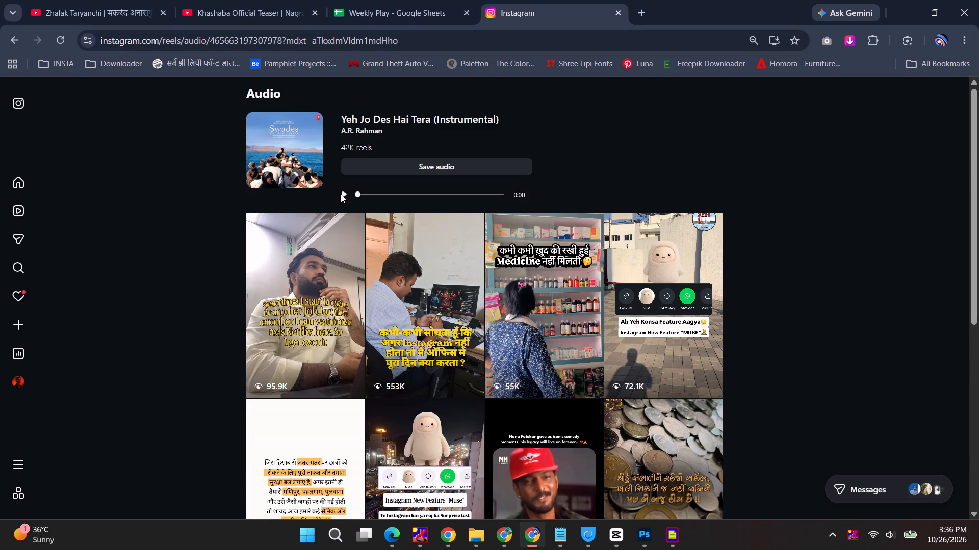
{"action": "left_click", "coordinate": [345, 194]}
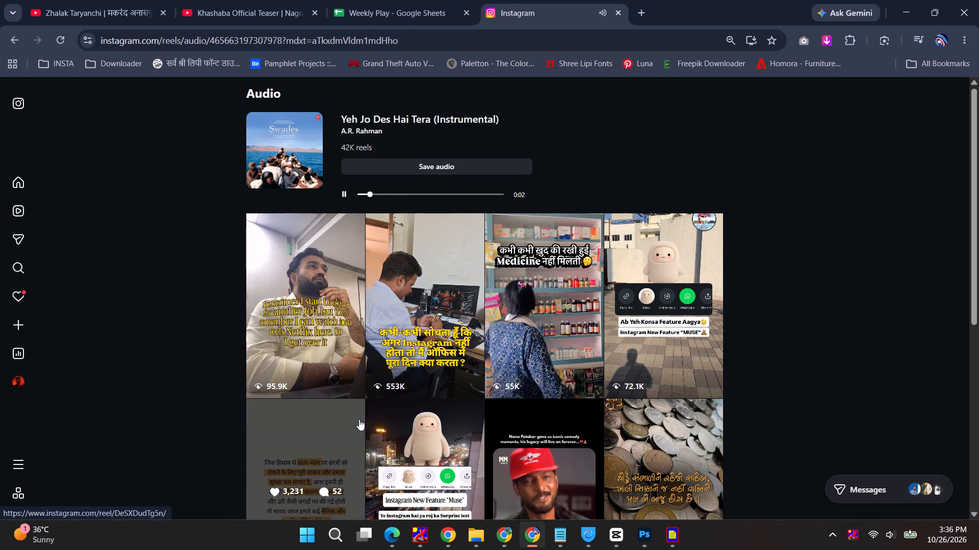
{"action": "scroll", "coordinate": [359, 419], "scroll_direction": "down", "scroll_amount": 2}
{"action": "left_click", "coordinate": [891, 536]}
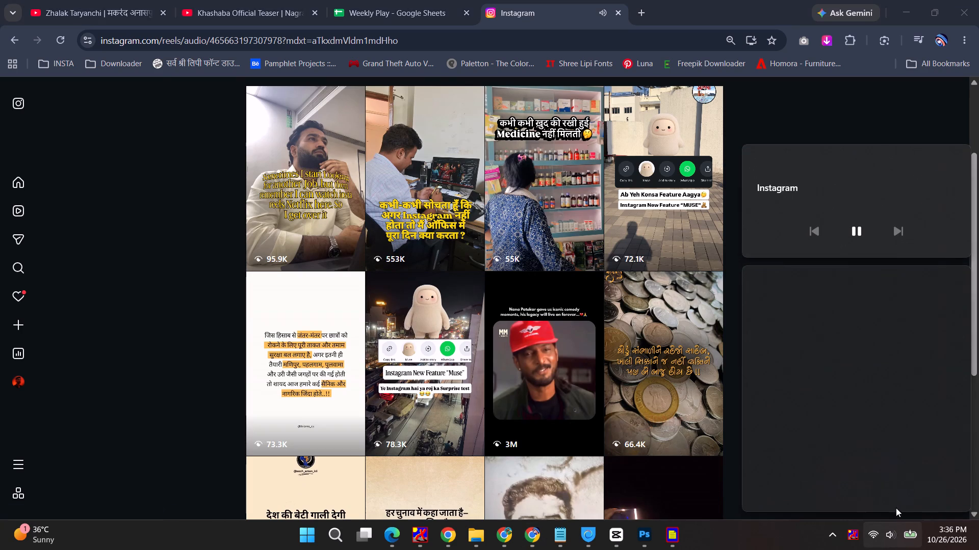
{"action": "left_click", "coordinate": [891, 462]}
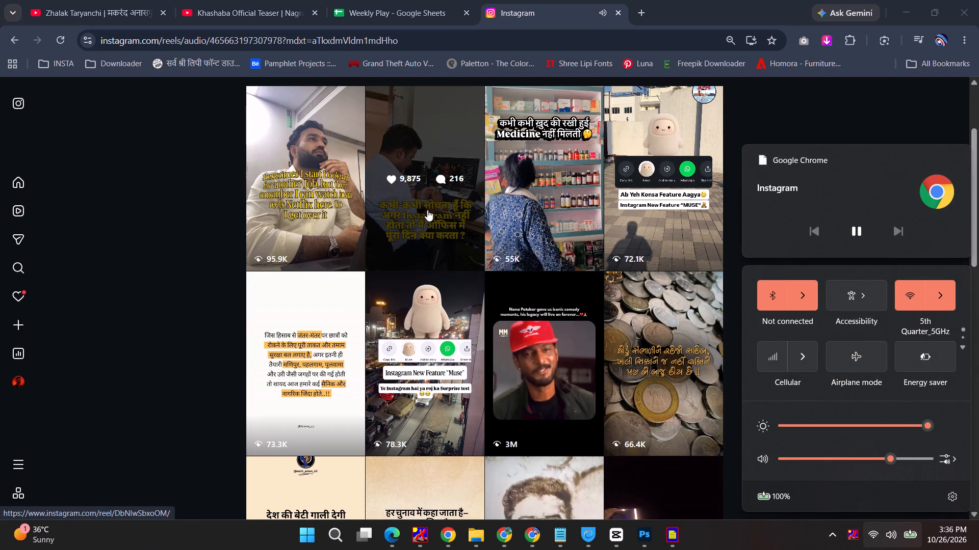
{"action": "scroll", "coordinate": [426, 211], "scroll_direction": "up", "scroll_amount": 2}
{"action": "left_click", "coordinate": [852, 457]}
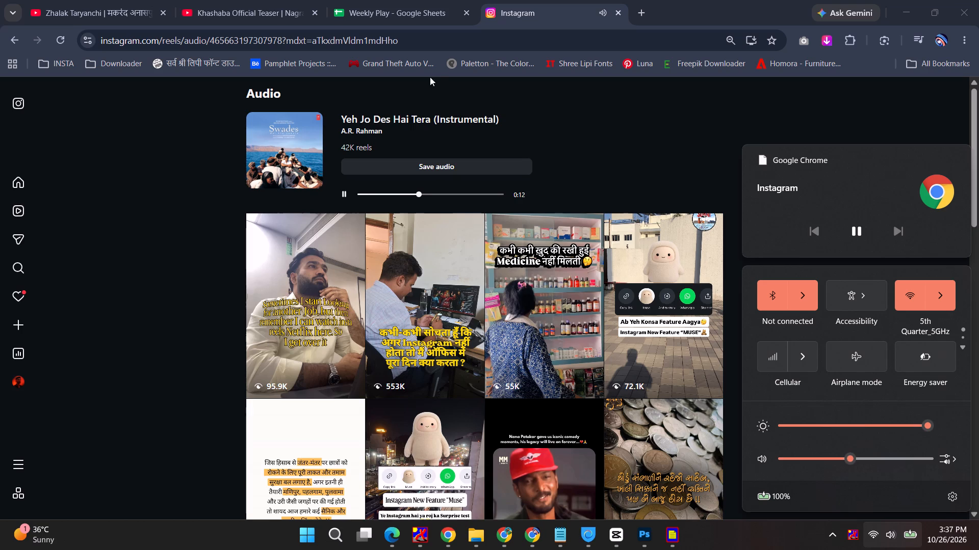
Copy the web address of the Instagram audio page.
{"action": "left_click", "coordinate": [436, 45]}
{"action": "key", "text": "ctrl+c"}
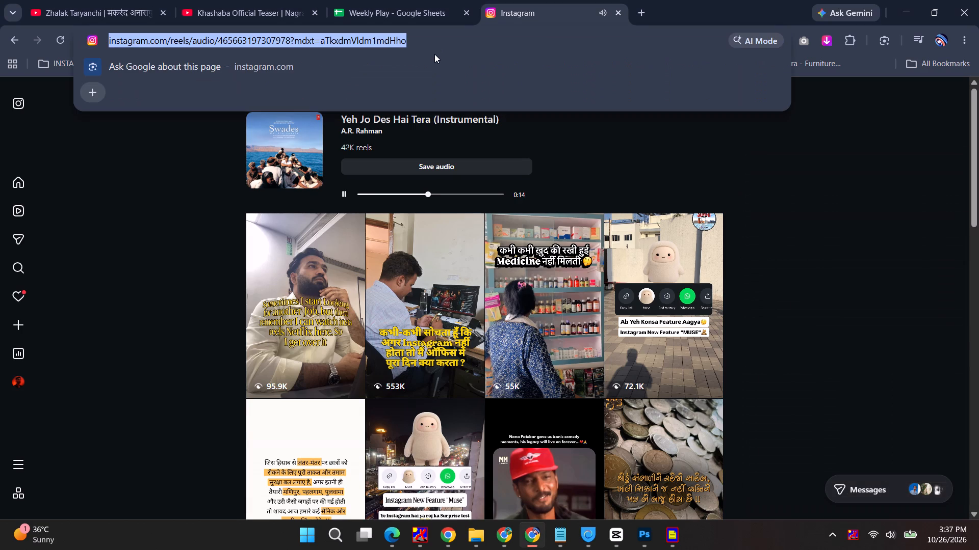
{"action": "key", "text": "ctrl+c"}
{"action": "key", "text": "ctrl+c"}
{"action": "key", "text": "ctrl+c"}
{"action": "key", "text": "ctrl+c"}
{"action": "key", "text": "ctrl+c"}
{"action": "key", "text": "ctrl+c"}
{"action": "key", "text": "ctrl+c"}
{"action": "key", "text": "ctrl+c"}
{"action": "key", "text": "ctrl+c"}
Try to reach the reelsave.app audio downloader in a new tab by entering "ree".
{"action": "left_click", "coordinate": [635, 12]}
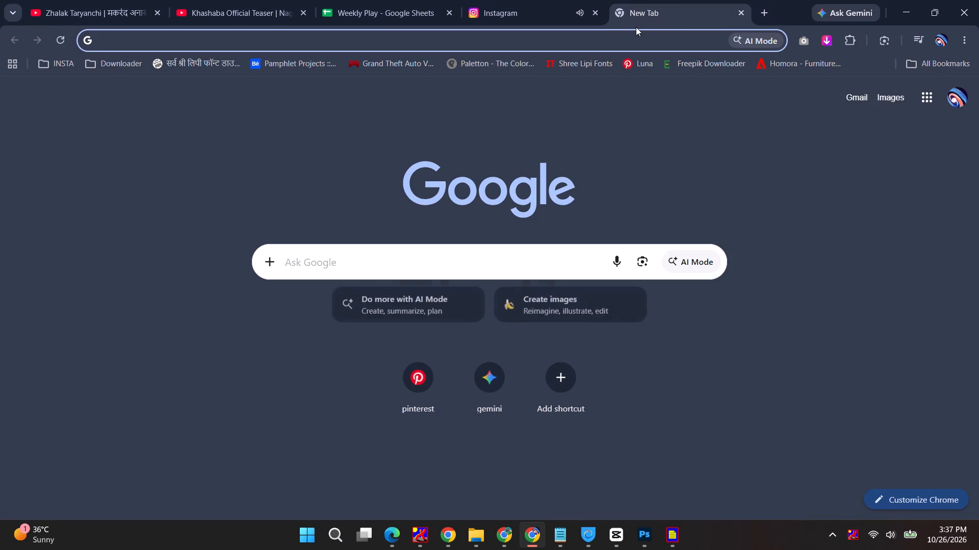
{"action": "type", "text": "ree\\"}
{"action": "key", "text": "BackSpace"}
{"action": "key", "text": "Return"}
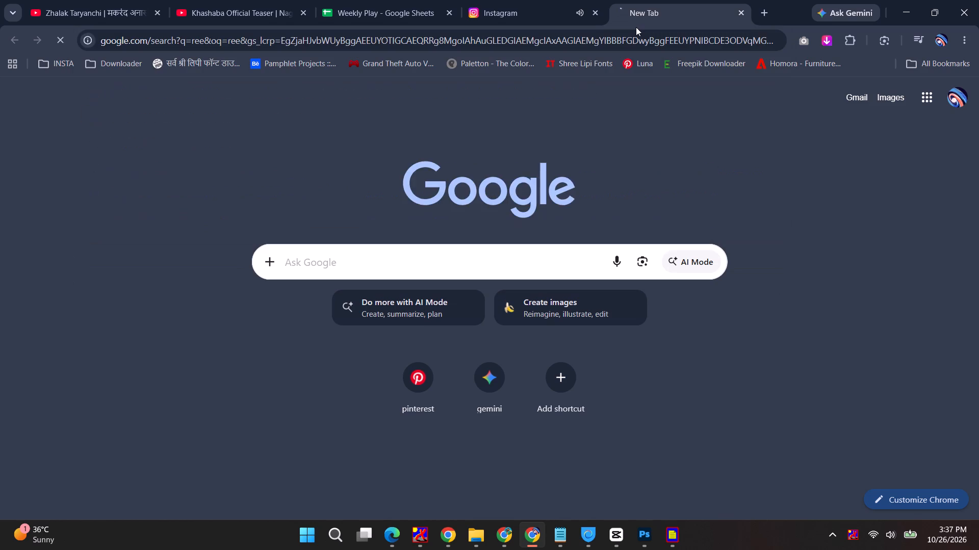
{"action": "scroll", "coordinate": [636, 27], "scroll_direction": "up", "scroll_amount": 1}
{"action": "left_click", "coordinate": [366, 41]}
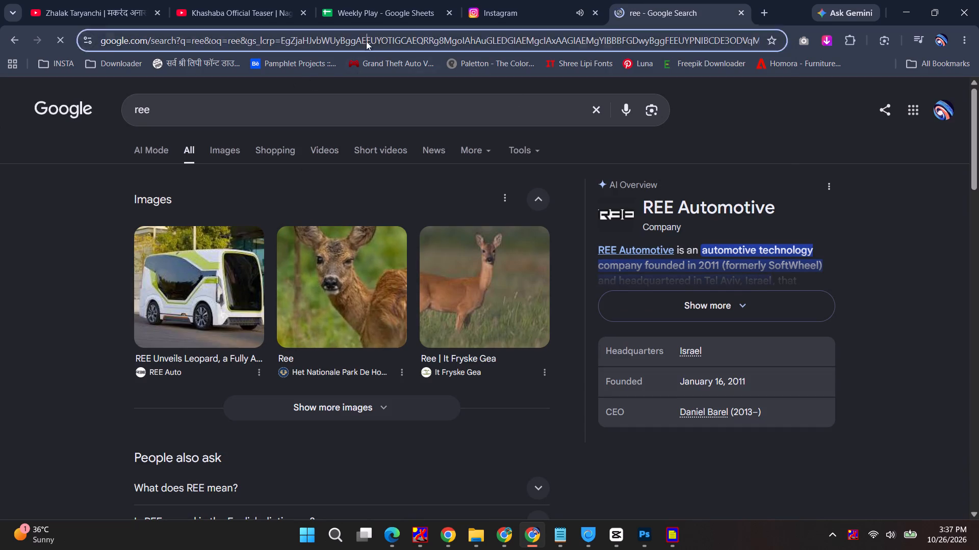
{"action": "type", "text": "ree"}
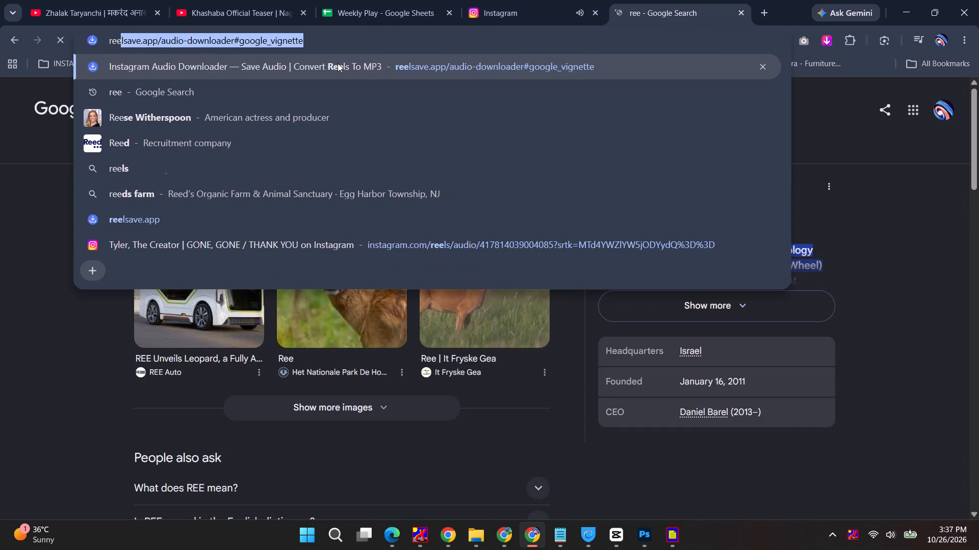
Search Google for "instagram audio downloader" in another new tab.
{"action": "left_click", "coordinate": [770, 19]}
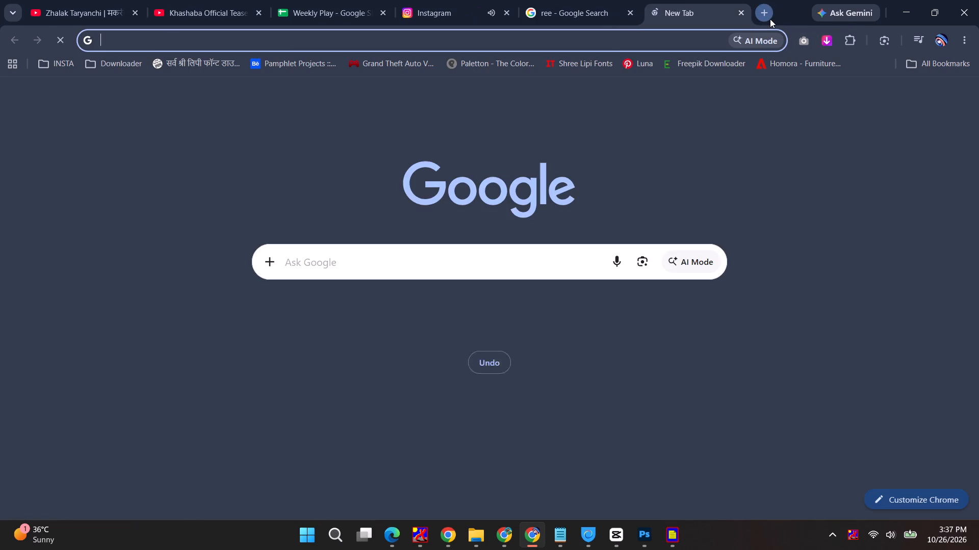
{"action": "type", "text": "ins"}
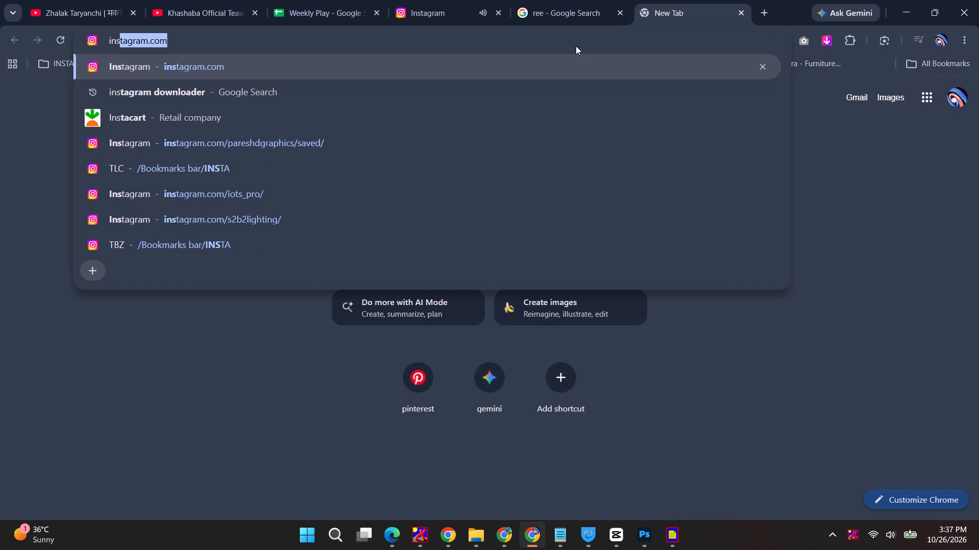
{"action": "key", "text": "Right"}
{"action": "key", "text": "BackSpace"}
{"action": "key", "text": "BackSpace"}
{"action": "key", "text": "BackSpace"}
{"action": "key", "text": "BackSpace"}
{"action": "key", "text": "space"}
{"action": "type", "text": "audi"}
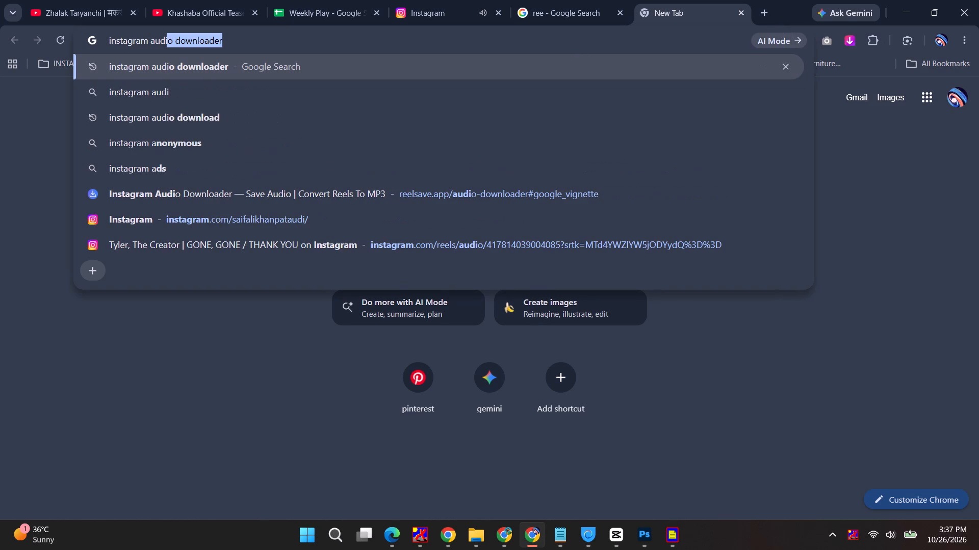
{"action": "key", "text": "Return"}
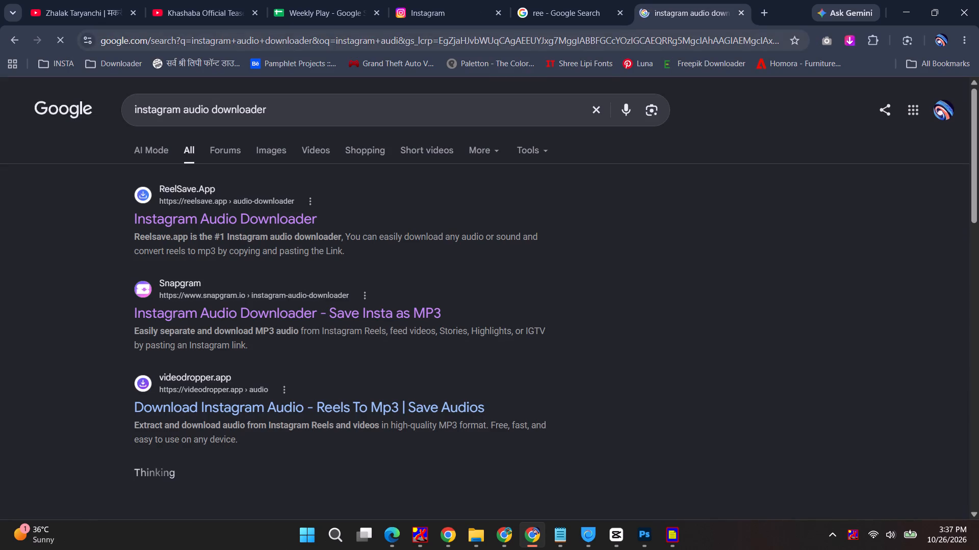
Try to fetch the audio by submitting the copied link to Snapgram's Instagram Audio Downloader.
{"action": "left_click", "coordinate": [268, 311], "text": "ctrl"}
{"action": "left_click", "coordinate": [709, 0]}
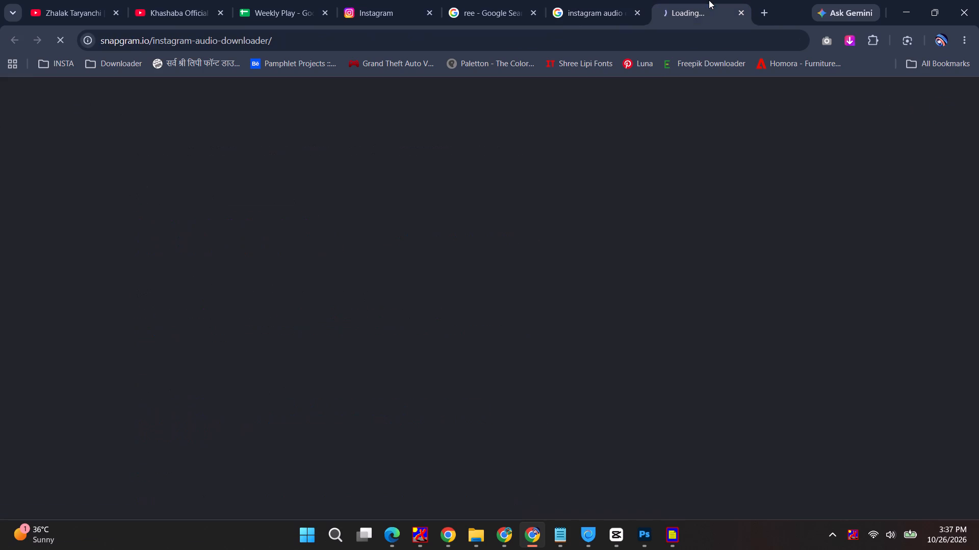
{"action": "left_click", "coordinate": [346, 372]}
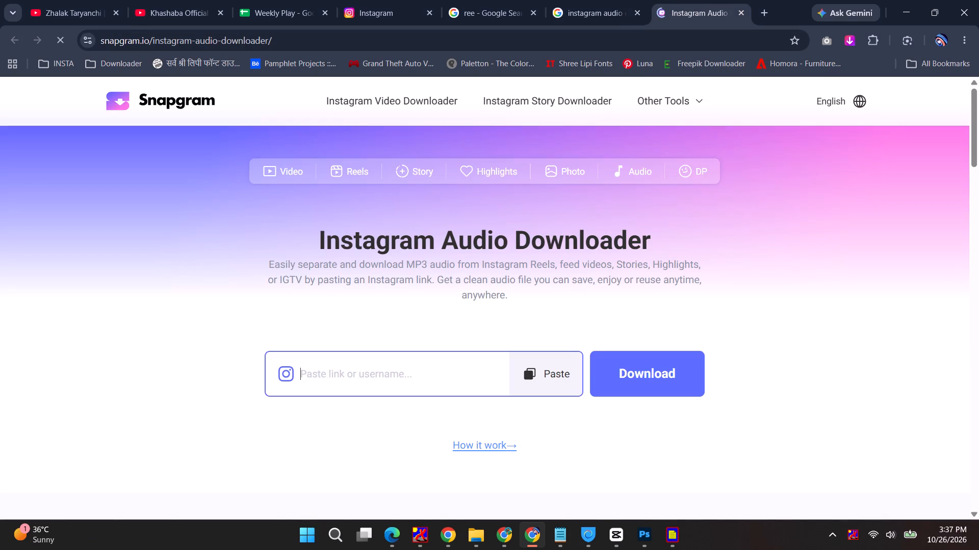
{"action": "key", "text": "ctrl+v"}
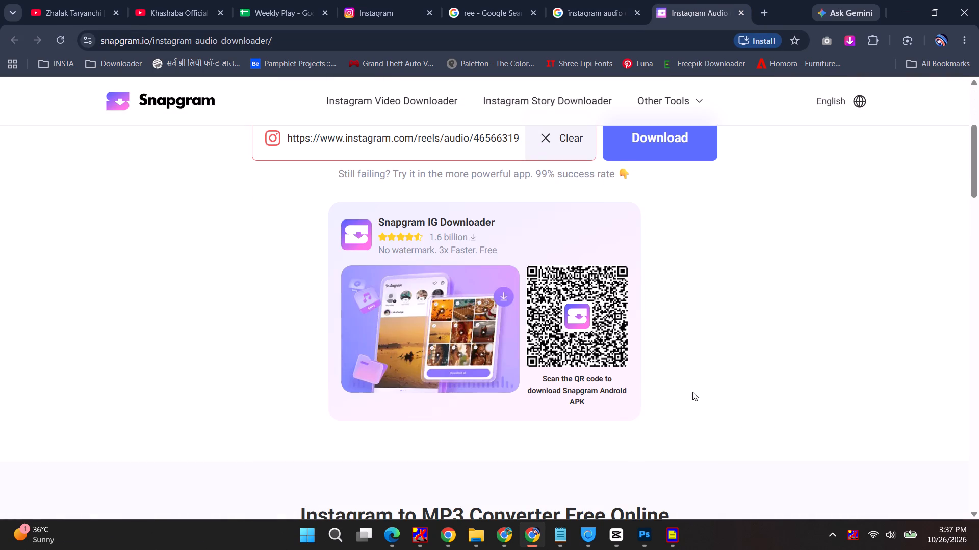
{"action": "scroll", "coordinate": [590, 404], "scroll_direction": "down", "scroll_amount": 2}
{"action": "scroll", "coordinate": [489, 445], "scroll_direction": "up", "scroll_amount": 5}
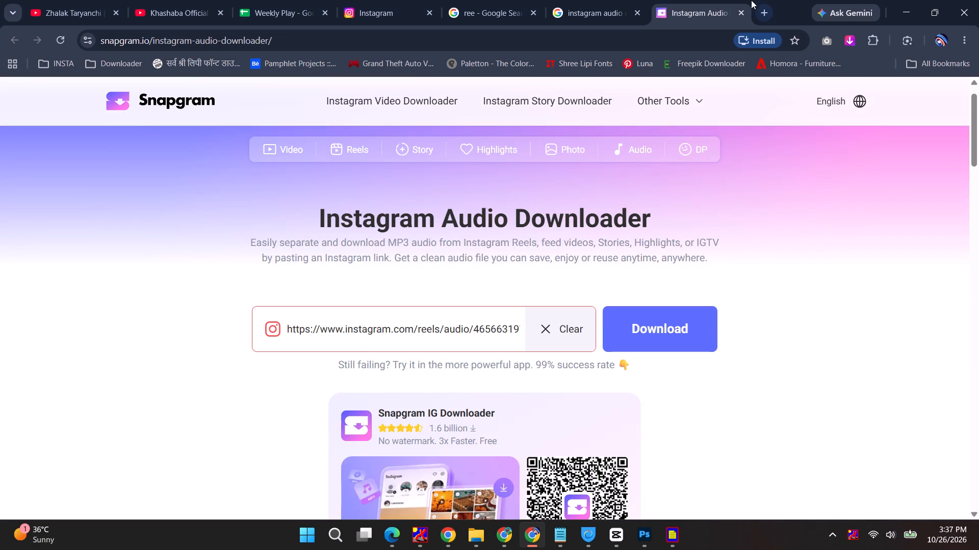
Open the VideoDropper and ReelSave results in new tabs and submit the copied audio link to VideoDropper.
{"action": "left_click", "coordinate": [565, 0]}
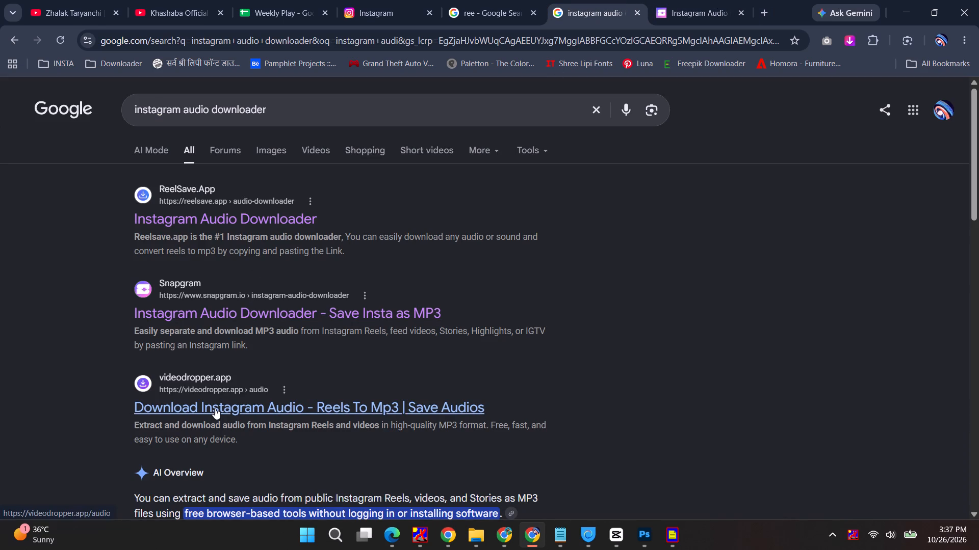
{"action": "left_click", "coordinate": [215, 408], "text": "ctrl"}
{"action": "left_click", "coordinate": [183, 214], "text": "ctrl"}
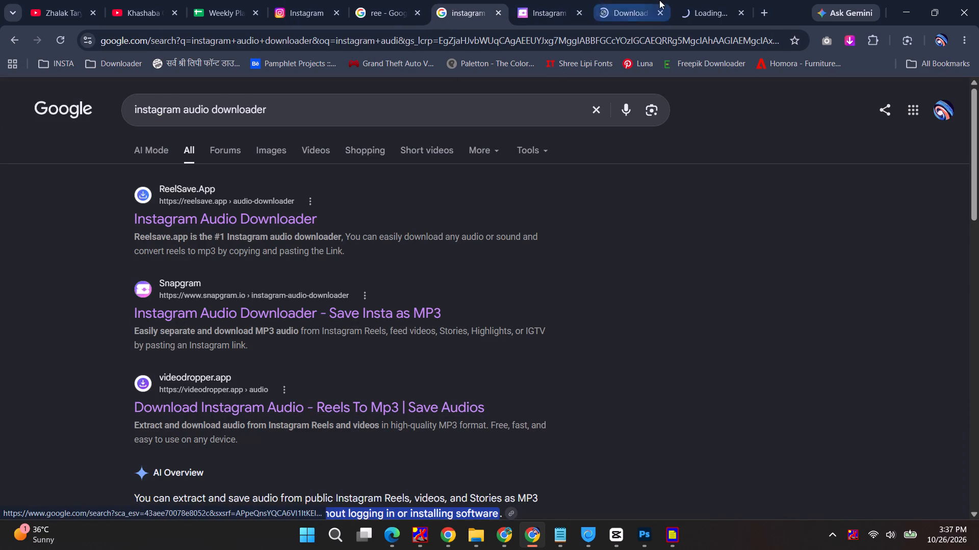
{"action": "left_click", "coordinate": [630, 0]}
{"action": "left_click", "coordinate": [372, 308]}
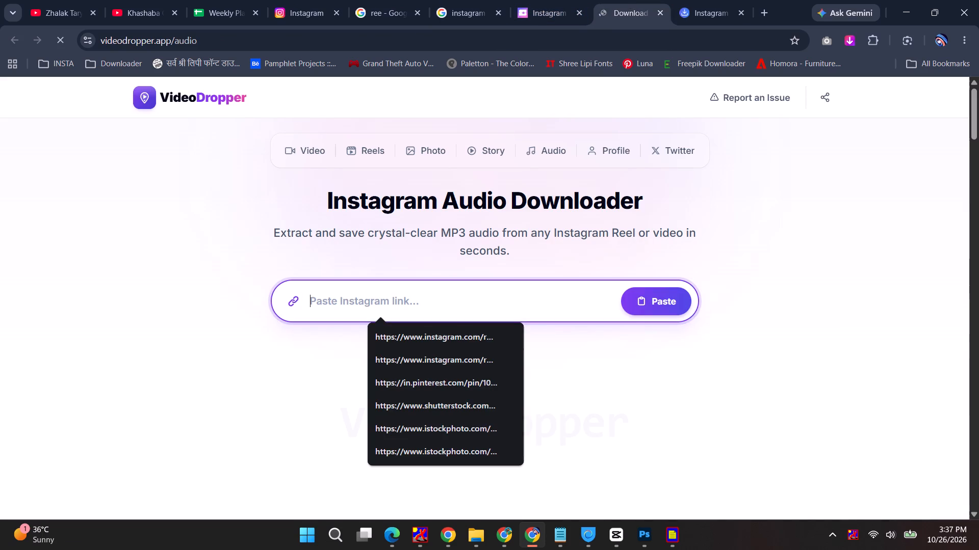
{"action": "key", "text": "ctrl+v"}
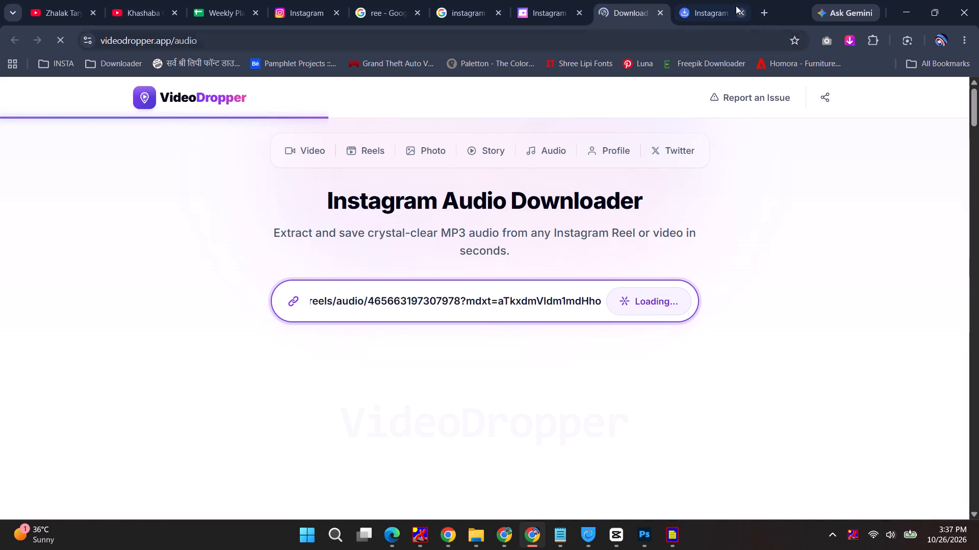
Save the Yeh Jo Des Hai Tera (Instrumental) original audio as an MP3 and dismiss the advertisement.
{"action": "scroll", "coordinate": [550, 347], "scroll_direction": "down", "scroll_amount": 2}
{"action": "scroll", "coordinate": [538, 325], "scroll_direction": "up", "scroll_amount": 3}
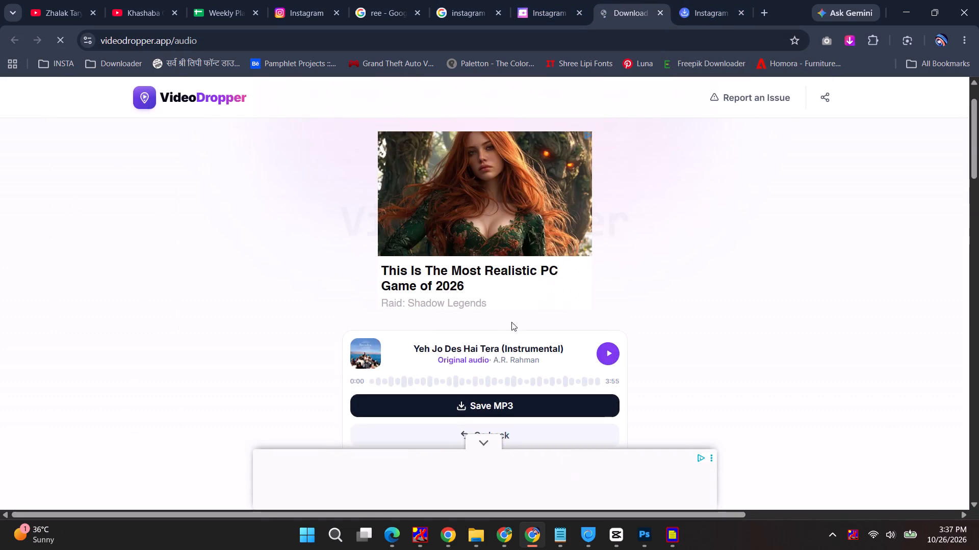
{"action": "scroll", "coordinate": [493, 339], "scroll_direction": "down", "scroll_amount": 3}
{"action": "left_click", "coordinate": [484, 214]}
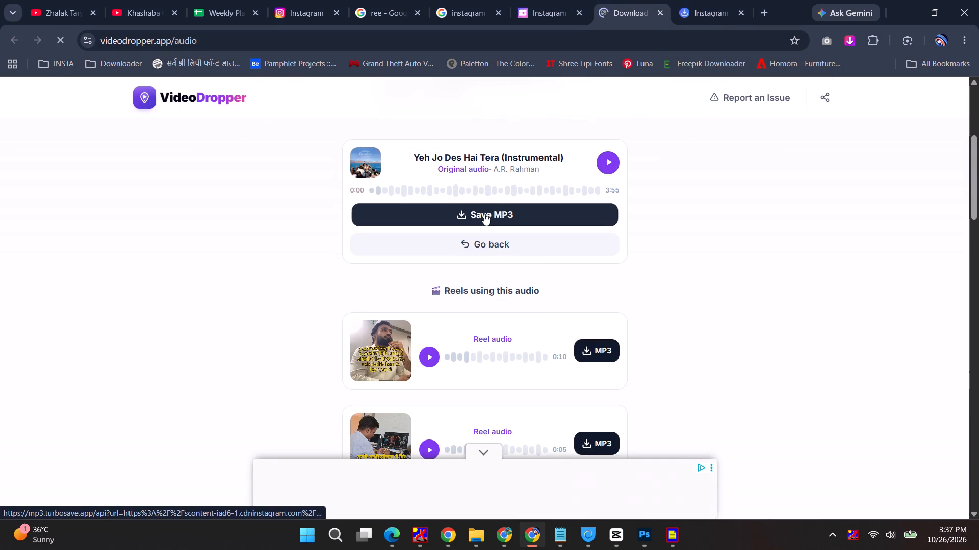
{"action": "left_click", "coordinate": [861, 143]}
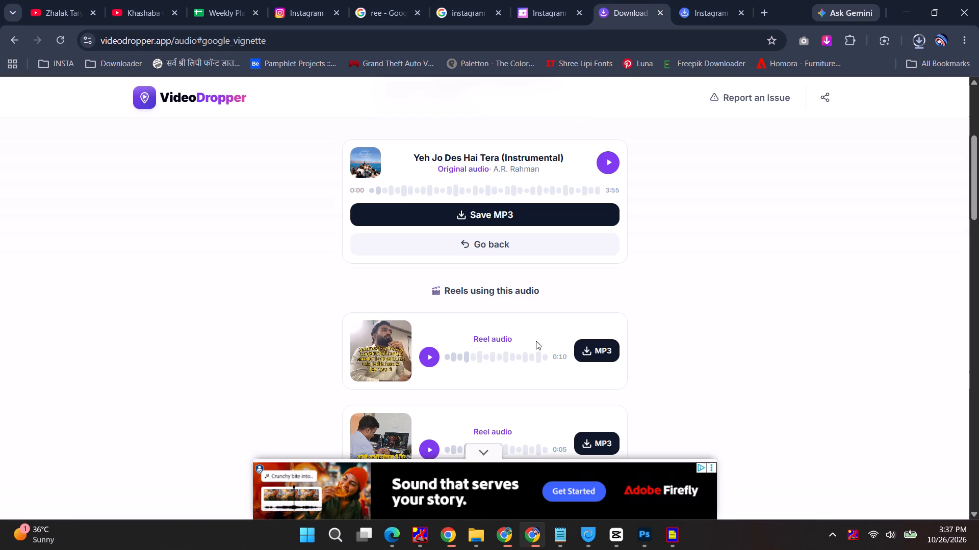
Preview the clips under Reels using this audio, listening to the first one and the 0:29 one, and pause playback.
{"action": "left_click", "coordinate": [426, 358]}
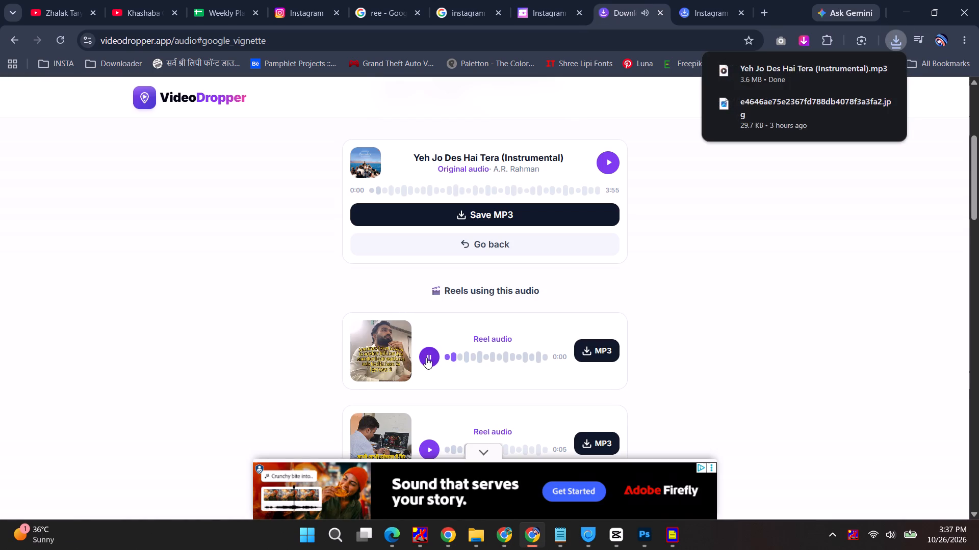
{"action": "scroll", "coordinate": [451, 363], "scroll_direction": "down", "scroll_amount": 1}
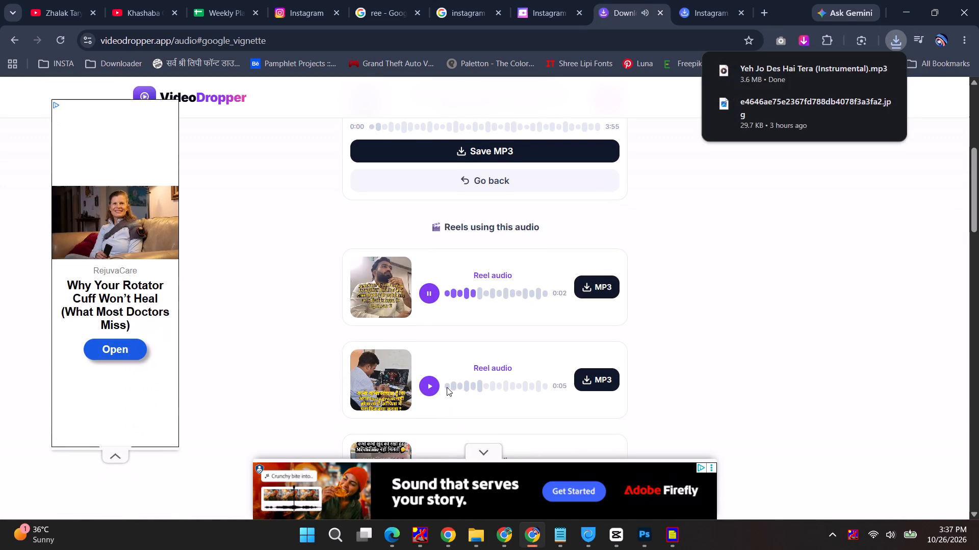
{"action": "scroll", "coordinate": [447, 387], "scroll_direction": "down", "scroll_amount": 4}
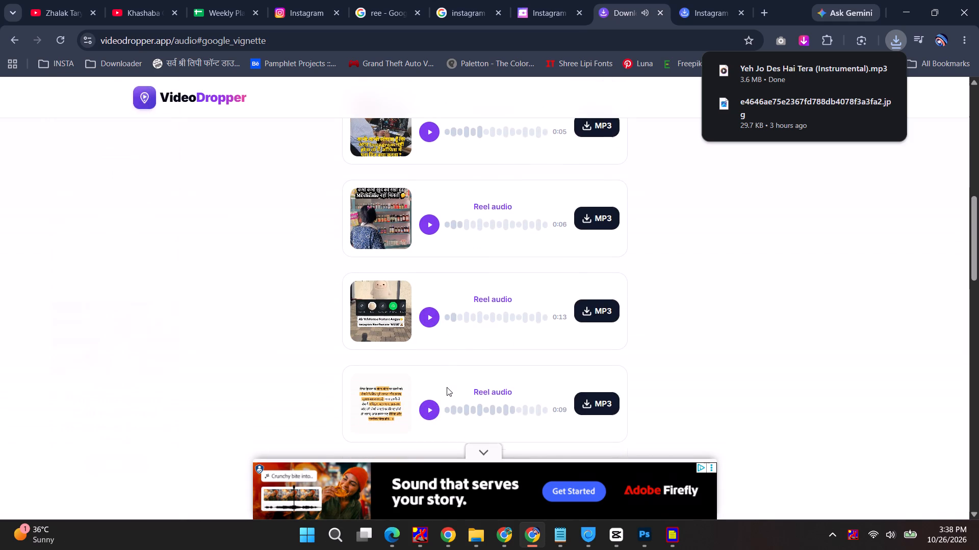
{"action": "scroll", "coordinate": [452, 381], "scroll_direction": "down", "scroll_amount": 6}
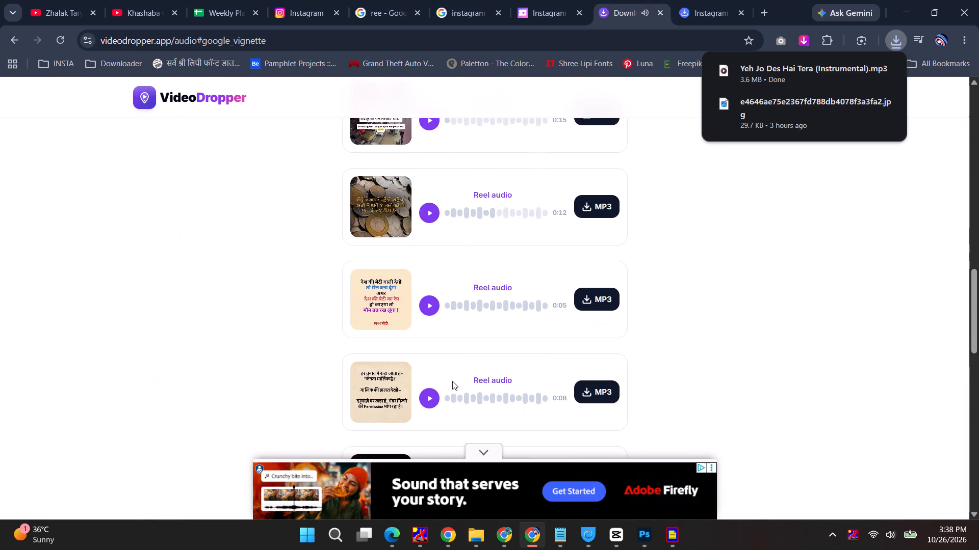
{"action": "scroll", "coordinate": [452, 381], "scroll_direction": "down", "scroll_amount": 4}
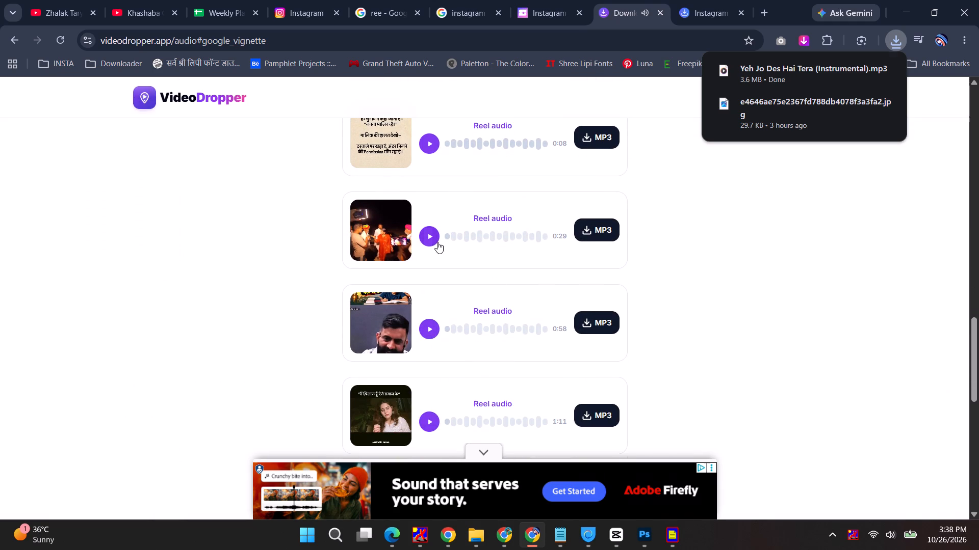
{"action": "left_click", "coordinate": [437, 242]}
{"action": "left_click", "coordinate": [430, 239]}
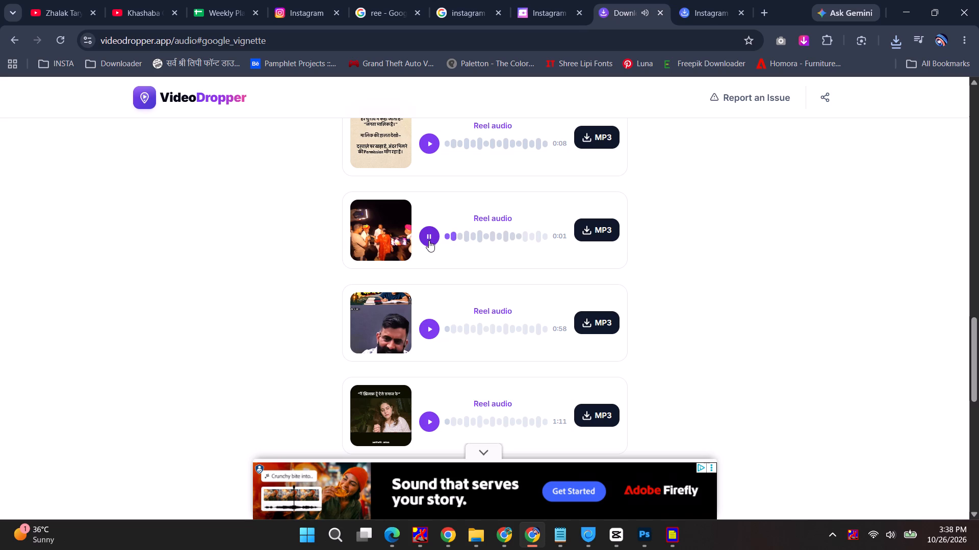
{"action": "scroll", "coordinate": [436, 242], "scroll_direction": "down", "scroll_amount": 2}
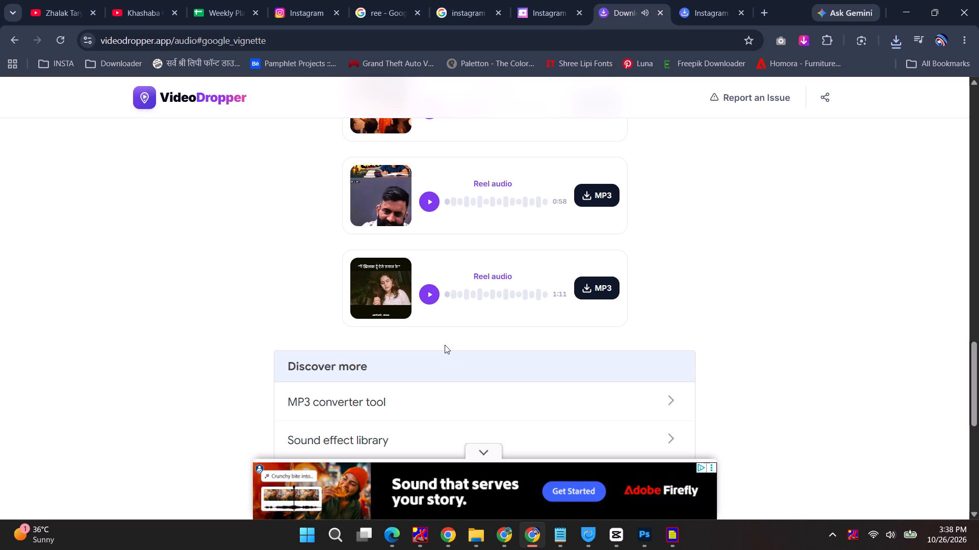
{"action": "scroll", "coordinate": [445, 345], "scroll_direction": "up", "scroll_amount": 4}
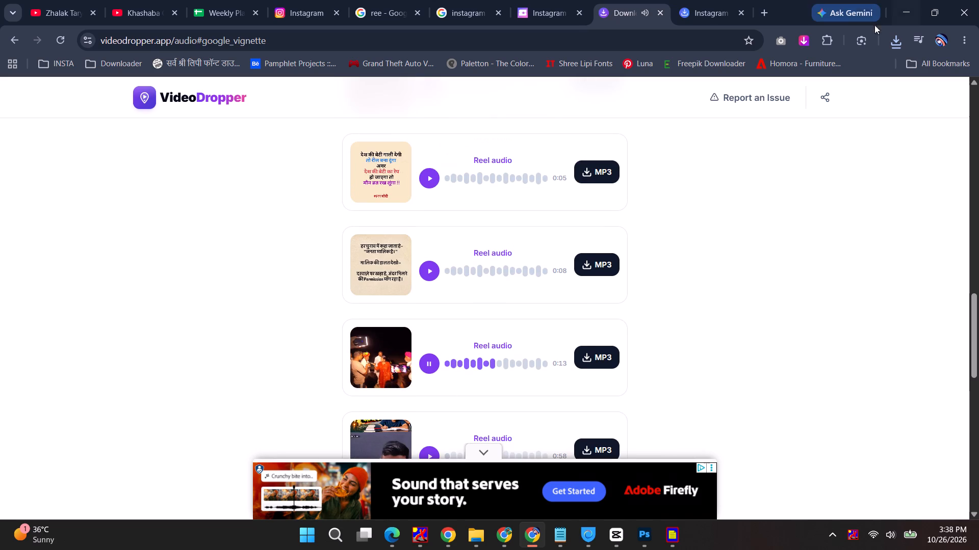
{"action": "left_click", "coordinate": [891, 42]}
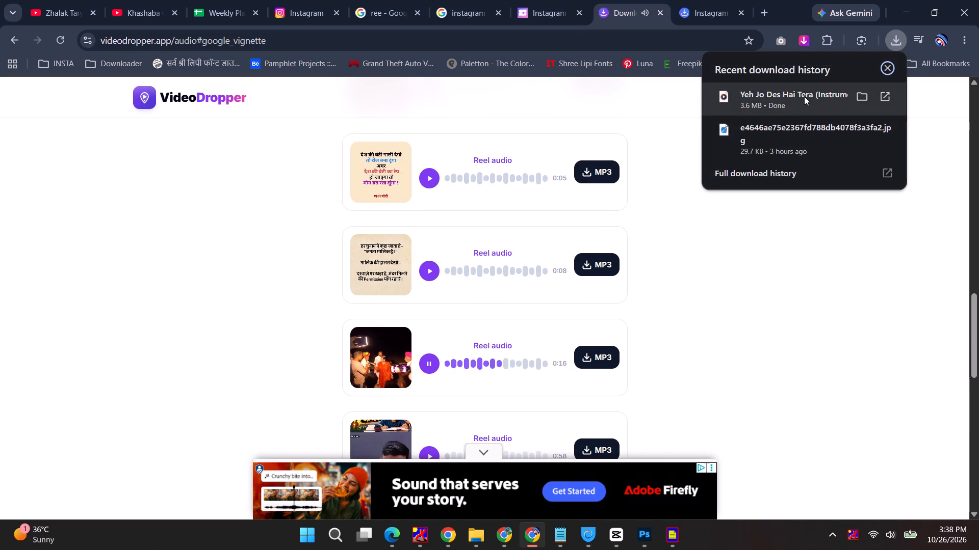
{"action": "left_click", "coordinate": [426, 364]}
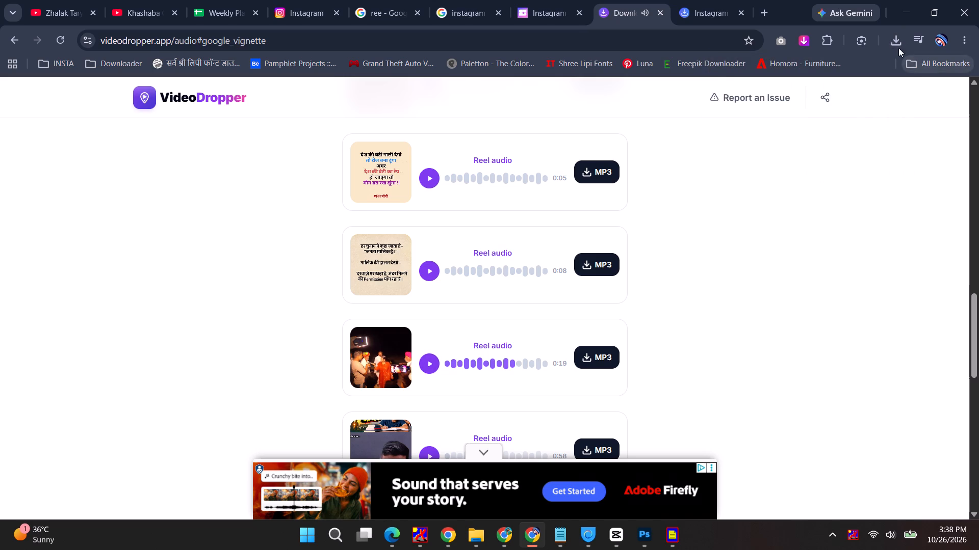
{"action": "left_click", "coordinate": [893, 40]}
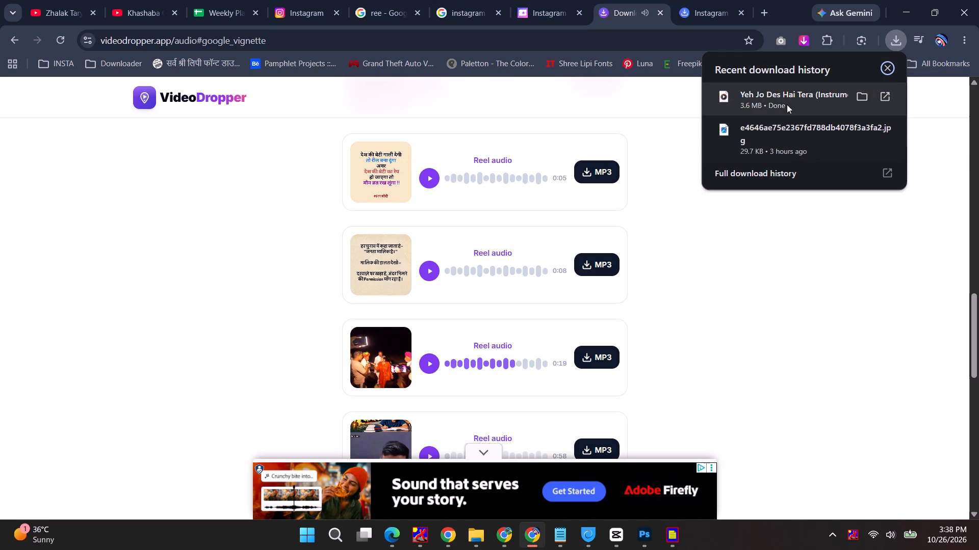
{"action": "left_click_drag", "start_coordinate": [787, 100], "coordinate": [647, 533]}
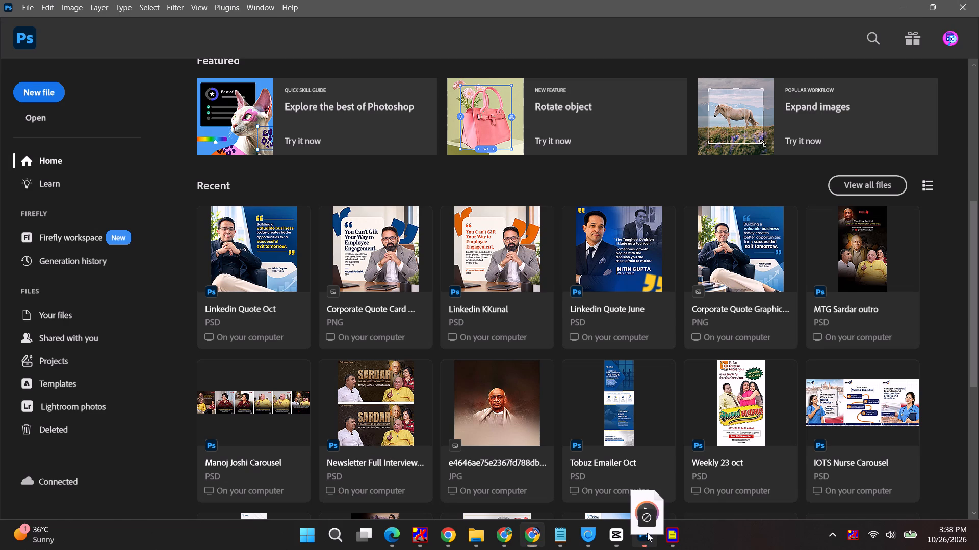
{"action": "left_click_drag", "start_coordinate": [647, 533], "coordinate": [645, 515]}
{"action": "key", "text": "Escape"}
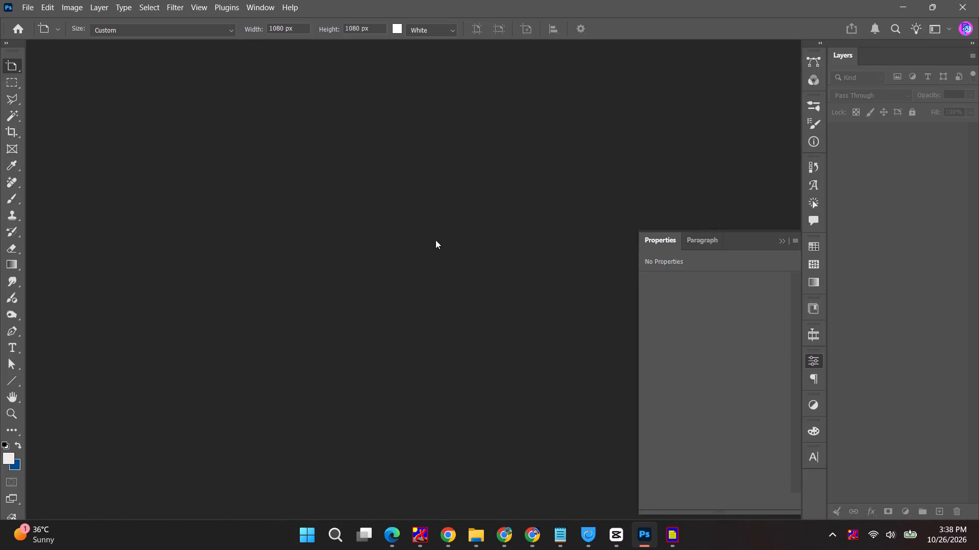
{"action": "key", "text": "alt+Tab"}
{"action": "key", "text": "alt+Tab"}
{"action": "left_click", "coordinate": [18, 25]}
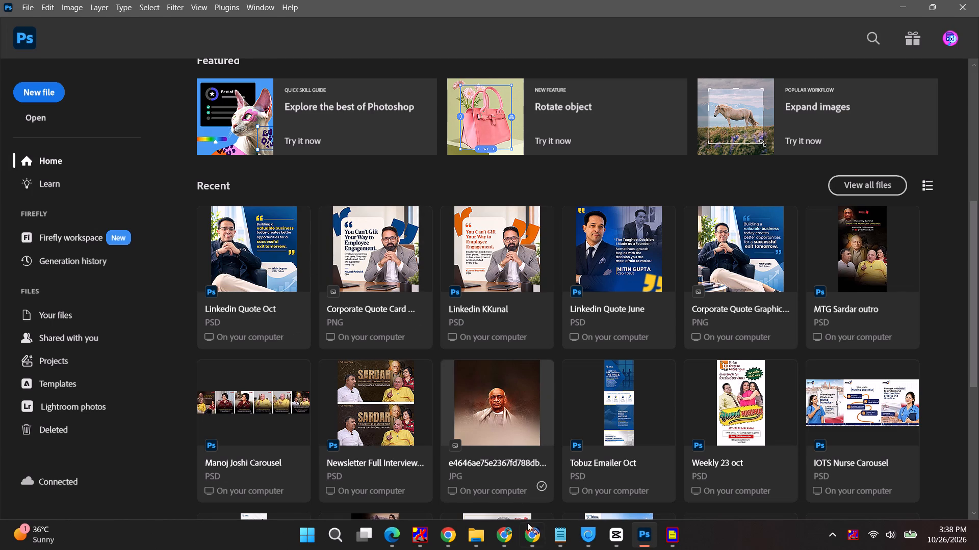
{"action": "left_click", "coordinate": [510, 539]}
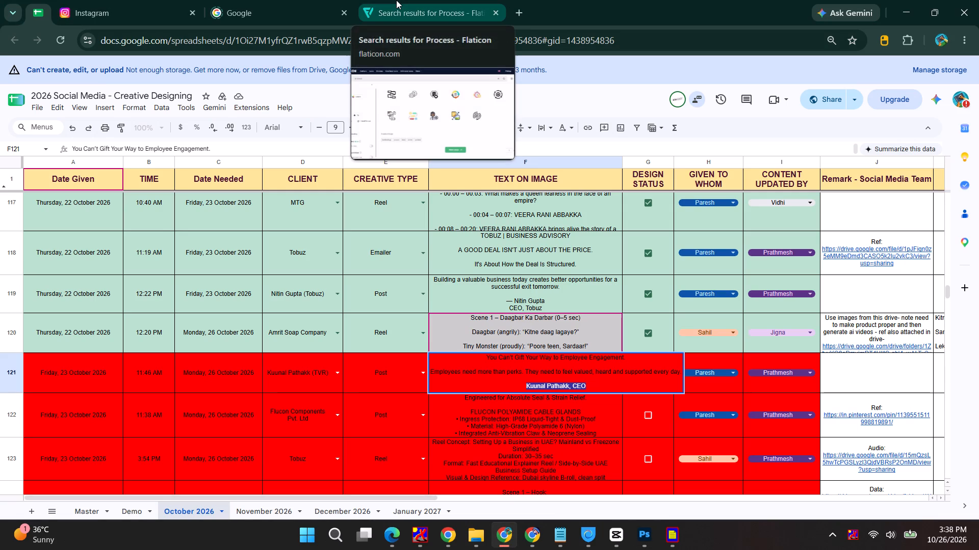
{"action": "key", "text": "Escape"}
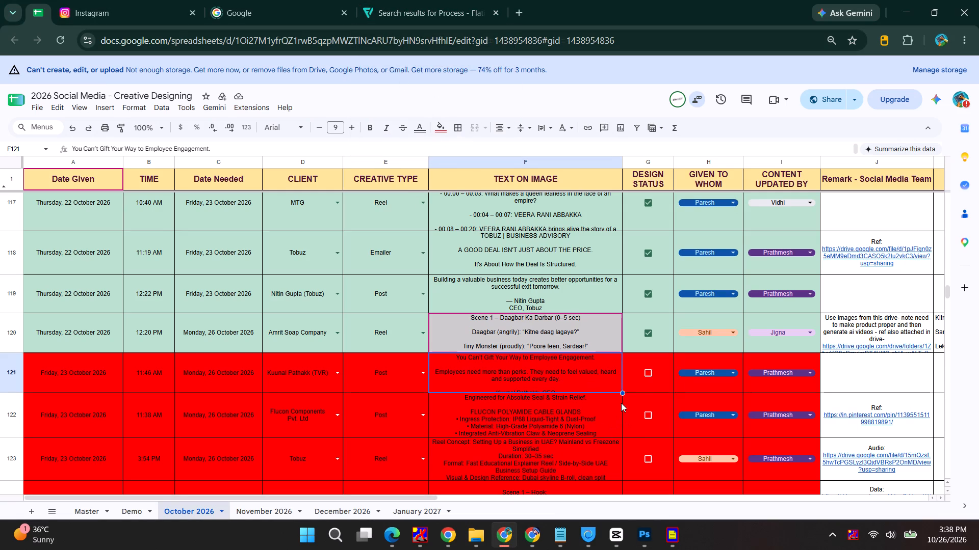
{"action": "left_click", "coordinate": [645, 375]}
Switch to File Explorer and open the Downloads folder.
{"action": "left_click", "coordinate": [609, 536]}
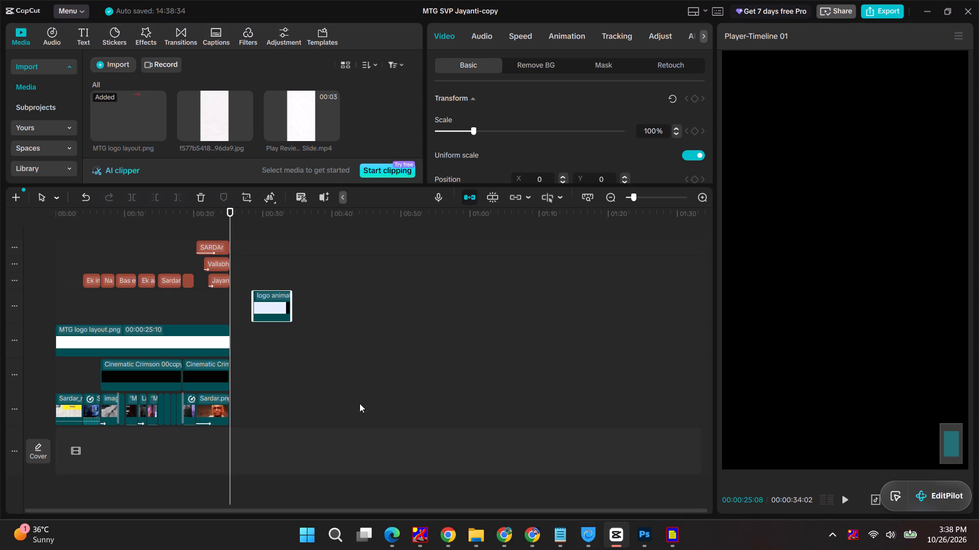
{"action": "key", "text": "alt+Tab"}
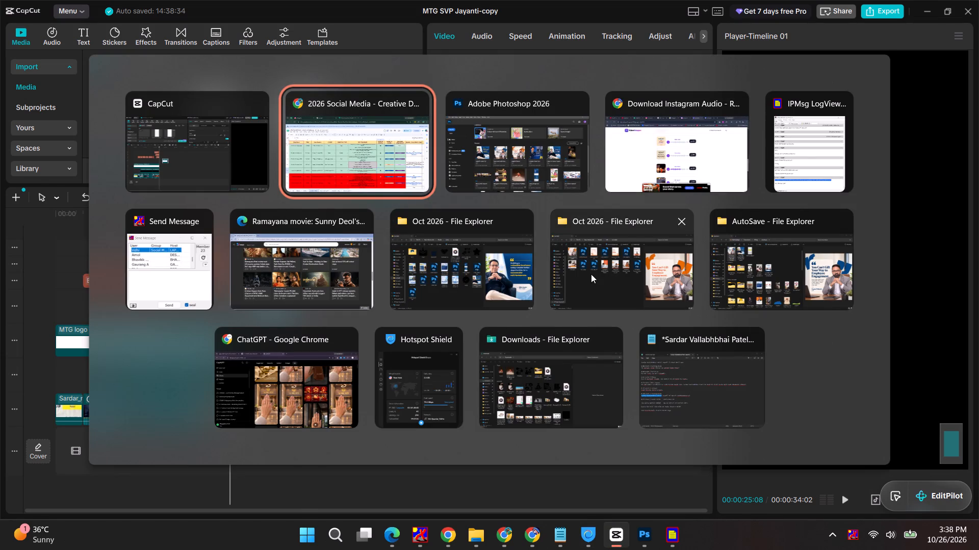
{"action": "left_click", "coordinate": [591, 274], "text": "alt"}
{"action": "left_click", "coordinate": [55, 137]}
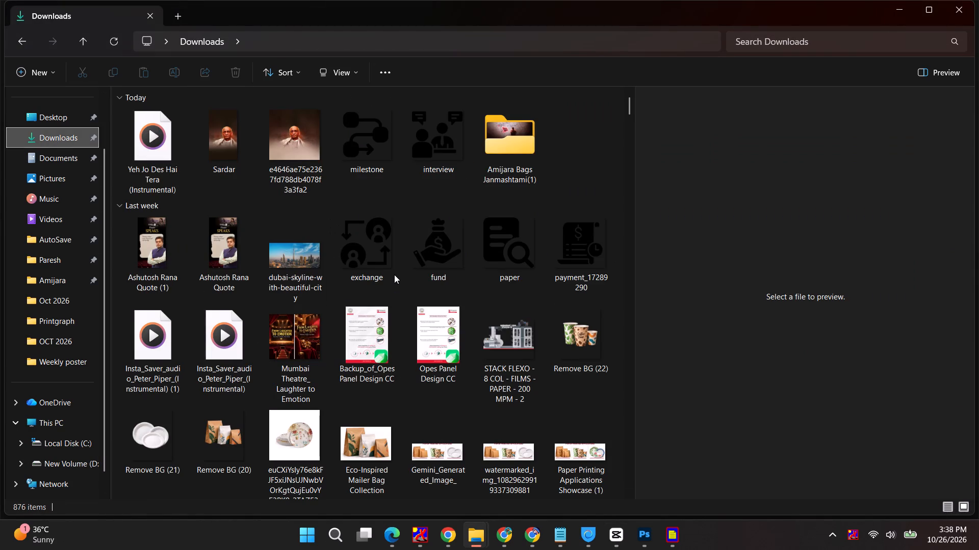
{"action": "double_click", "coordinate": [858, 531]}
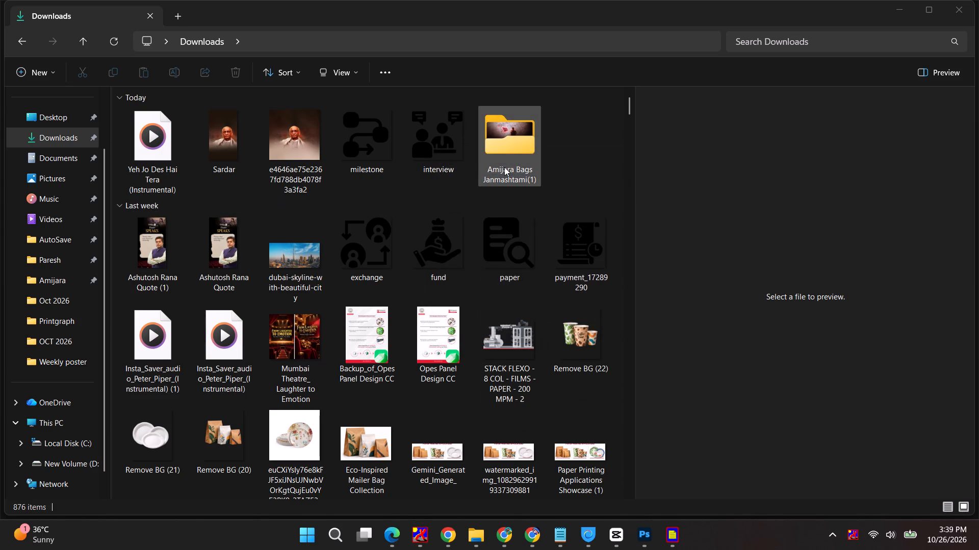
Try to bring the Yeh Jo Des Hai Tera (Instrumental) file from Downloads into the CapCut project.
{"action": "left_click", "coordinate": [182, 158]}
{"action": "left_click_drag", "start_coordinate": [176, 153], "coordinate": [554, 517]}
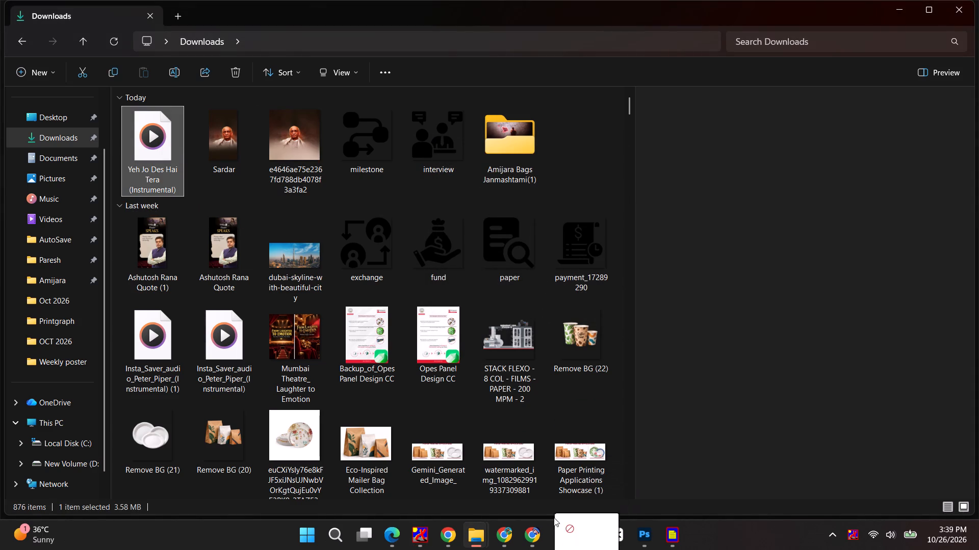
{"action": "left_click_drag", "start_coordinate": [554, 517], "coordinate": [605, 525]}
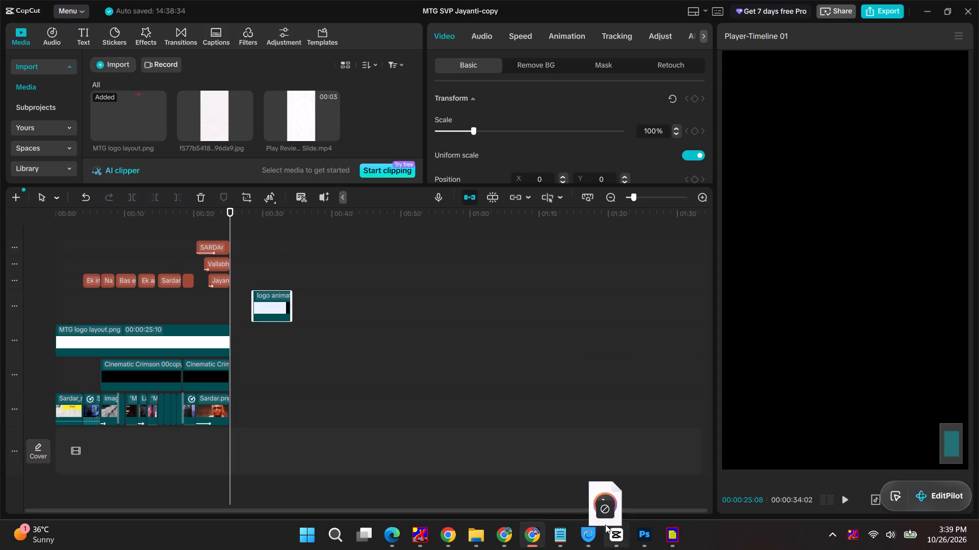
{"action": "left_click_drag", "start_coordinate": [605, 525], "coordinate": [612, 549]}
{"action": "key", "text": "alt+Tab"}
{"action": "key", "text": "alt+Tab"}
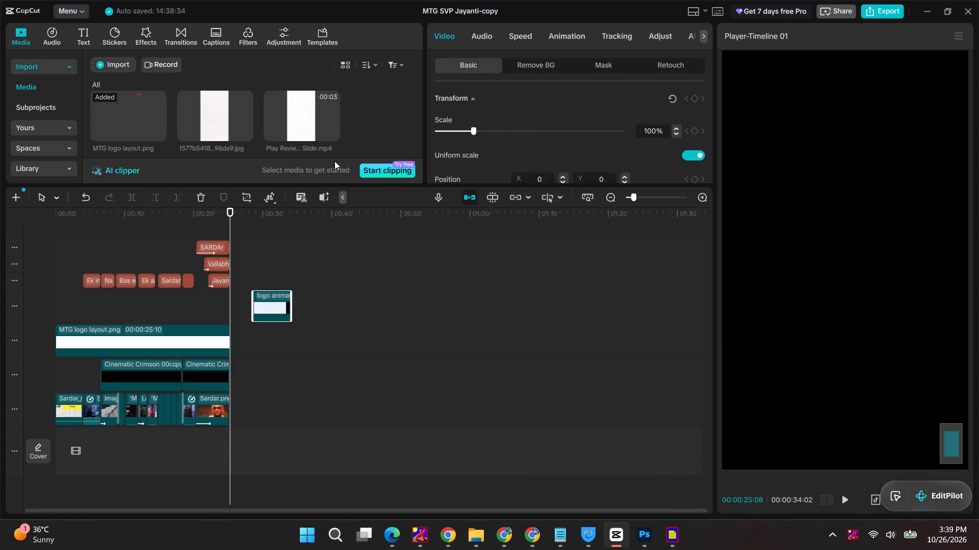
Play Yeh Jo Des Hai Tera (Instrumental) in Media Player while previewing the CapCut timeline from its start.
{"action": "key", "text": "alt+Tab"}
{"action": "left_click", "coordinate": [552, 157], "text": "alt"}
{"action": "double_click", "coordinate": [124, 168]}
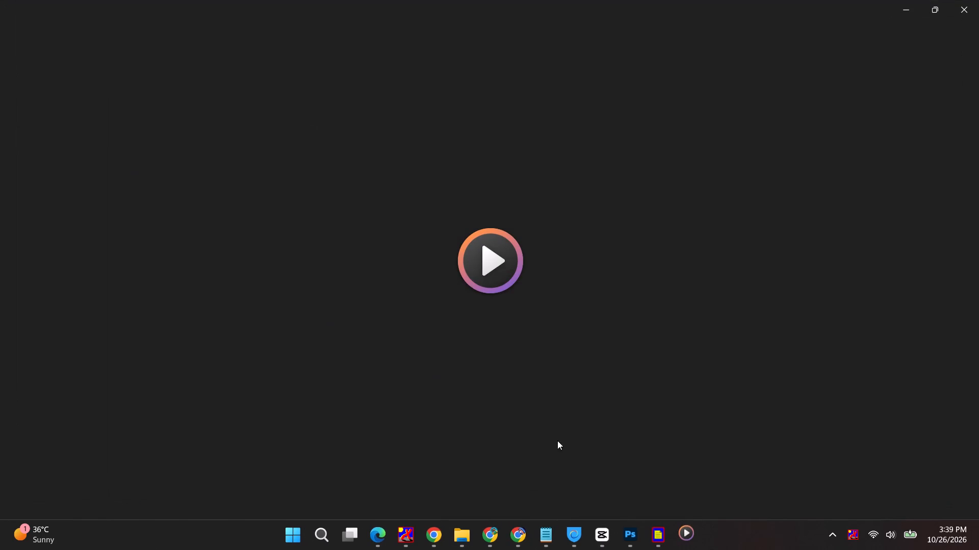
{"action": "left_click", "coordinate": [596, 532]}
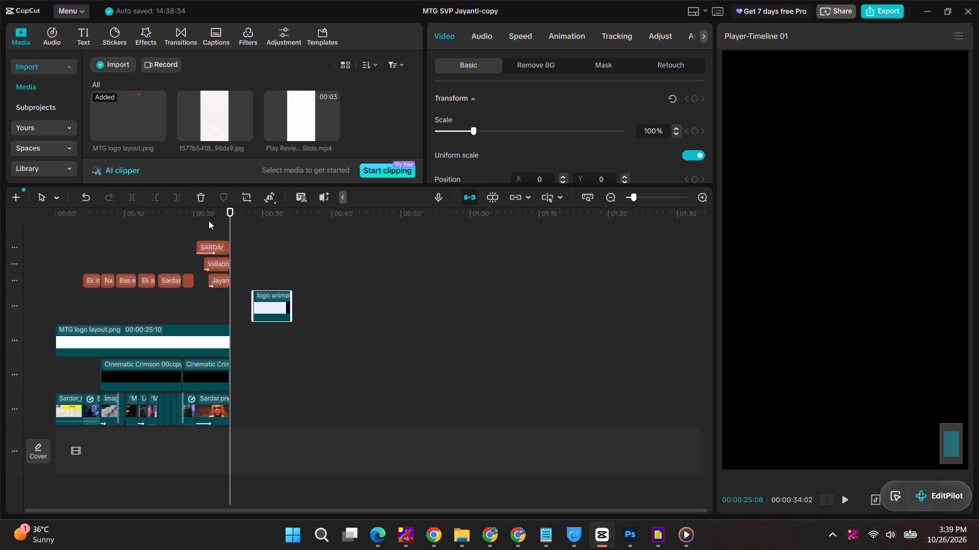
{"action": "left_click_drag", "start_coordinate": [230, 212], "coordinate": [0, 232]}
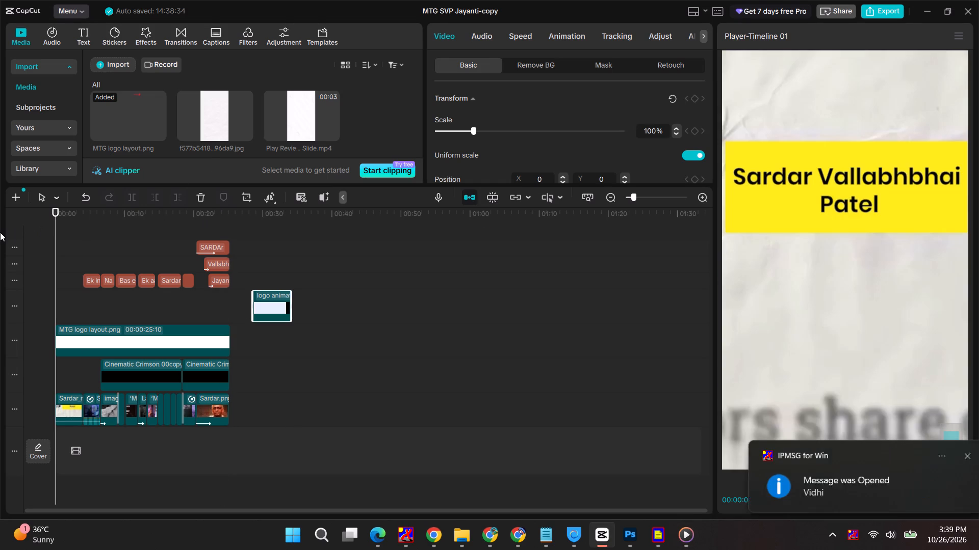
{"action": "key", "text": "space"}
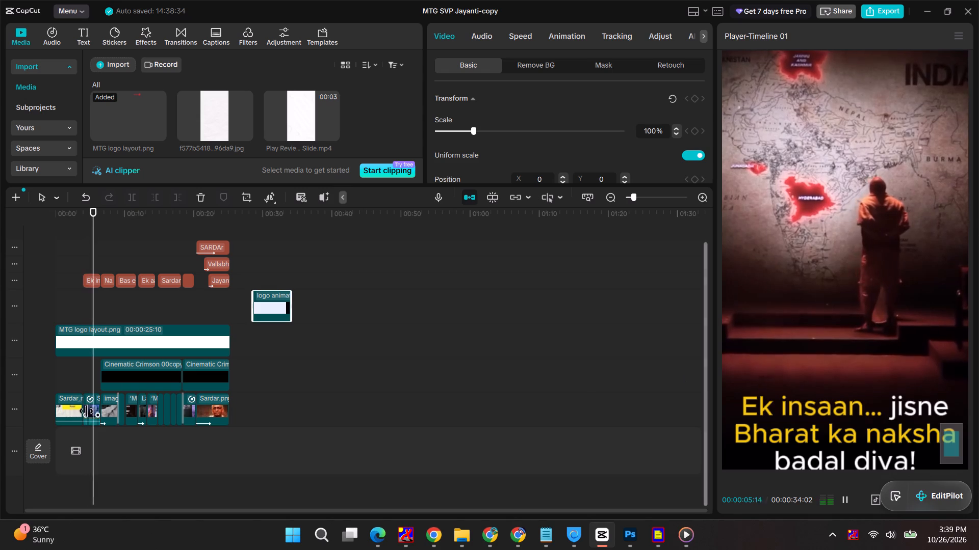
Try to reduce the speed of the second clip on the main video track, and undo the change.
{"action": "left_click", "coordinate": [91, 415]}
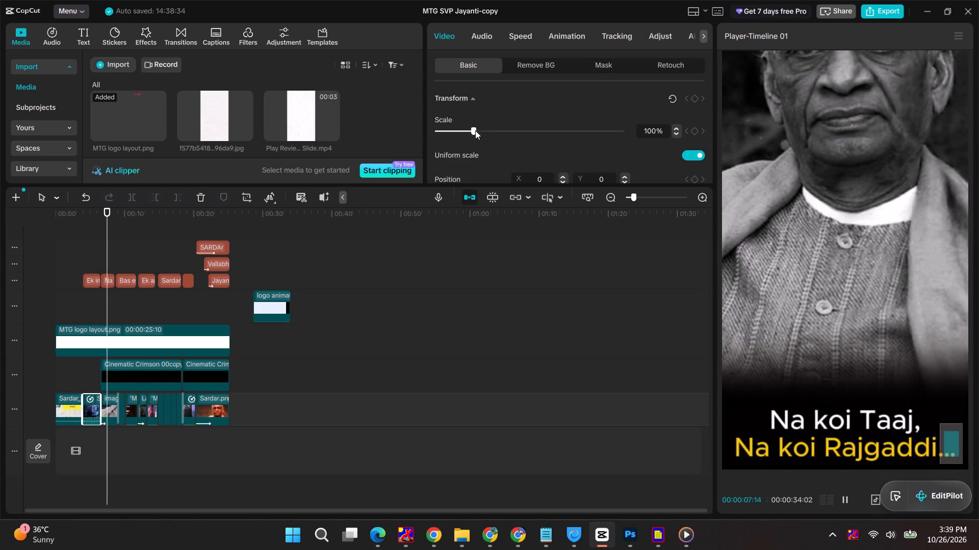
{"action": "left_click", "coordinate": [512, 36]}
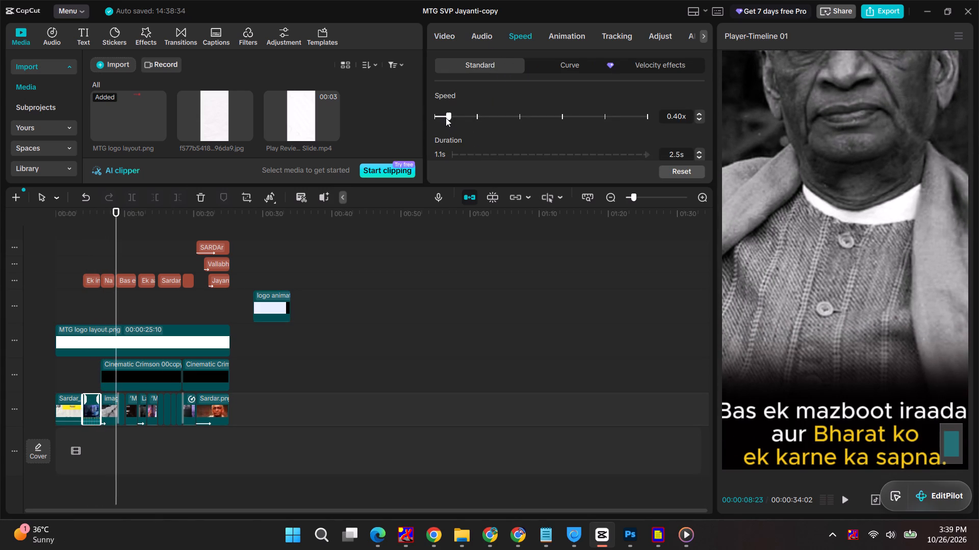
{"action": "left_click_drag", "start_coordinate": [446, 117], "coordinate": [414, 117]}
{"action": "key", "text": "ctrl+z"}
Mute the selected second clip by setting its volume to -∞ dB.
{"action": "left_click", "coordinate": [475, 39]}
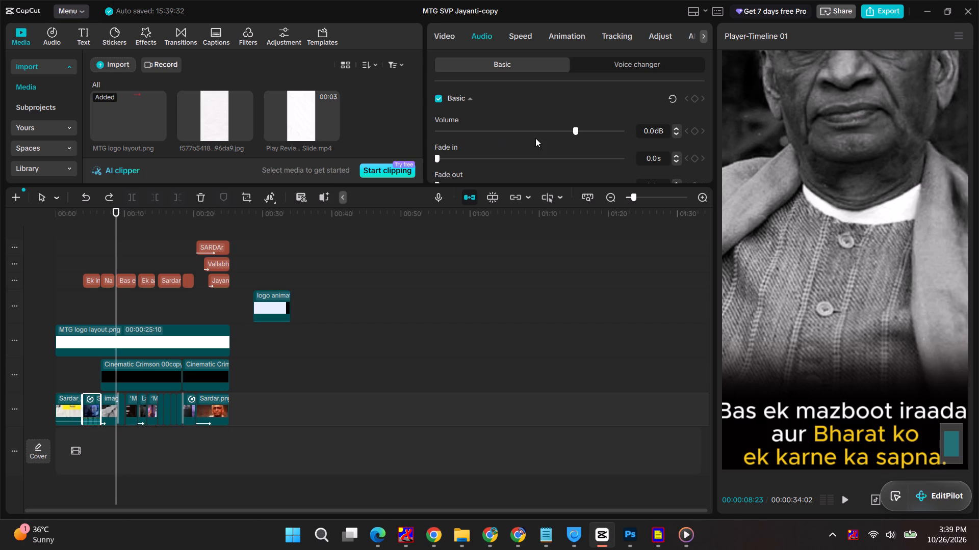
{"action": "left_click_drag", "start_coordinate": [530, 133], "coordinate": [408, 136]}
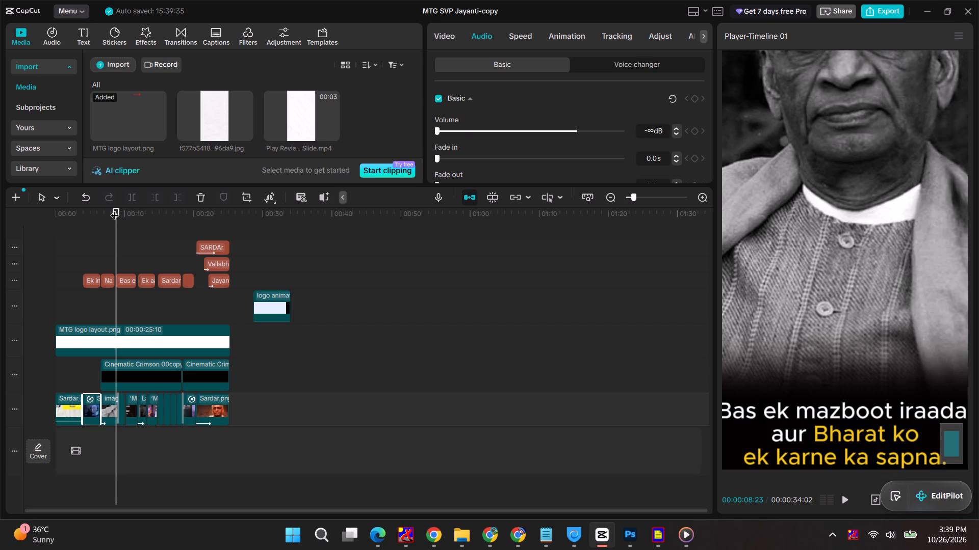
Play the timeline again from its start to check it against the music.
{"action": "left_click_drag", "start_coordinate": [115, 209], "coordinate": [32, 207]}
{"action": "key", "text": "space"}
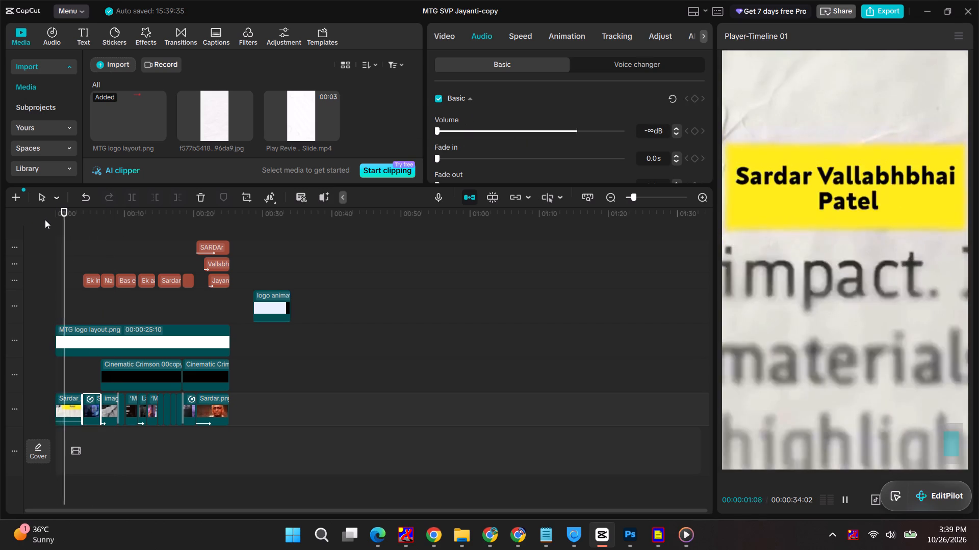
{"action": "scroll", "coordinate": [170, 165], "scroll_direction": "up", "scroll_amount": 4}
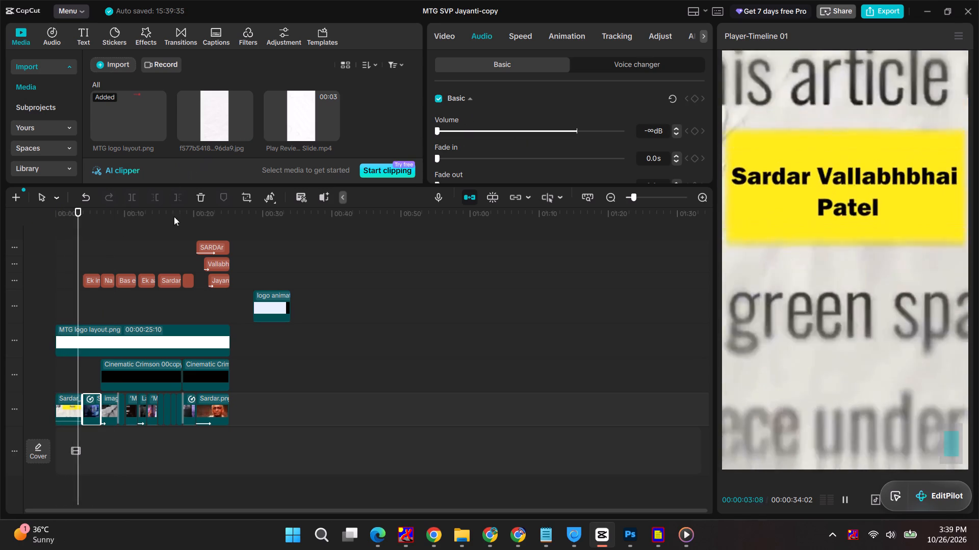
Enlarge the media library area and preview the 58-second 'Mera Bha…hbhai.mp4 clip, dismissing the message notification.
{"action": "left_click_drag", "start_coordinate": [202, 184], "coordinate": [200, 314]}
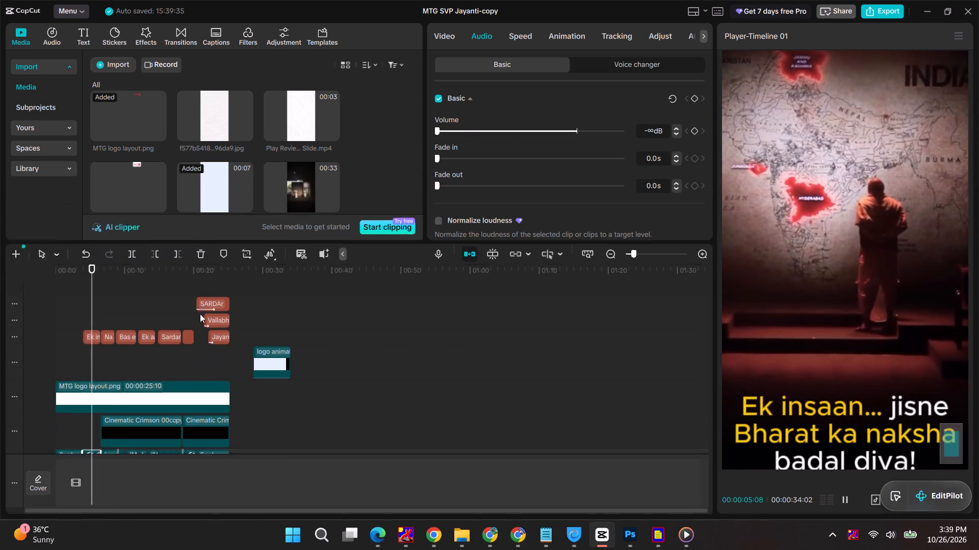
{"action": "left_click_drag", "start_coordinate": [200, 314], "coordinate": [198, 368]}
{"action": "left_click", "coordinate": [148, 263]}
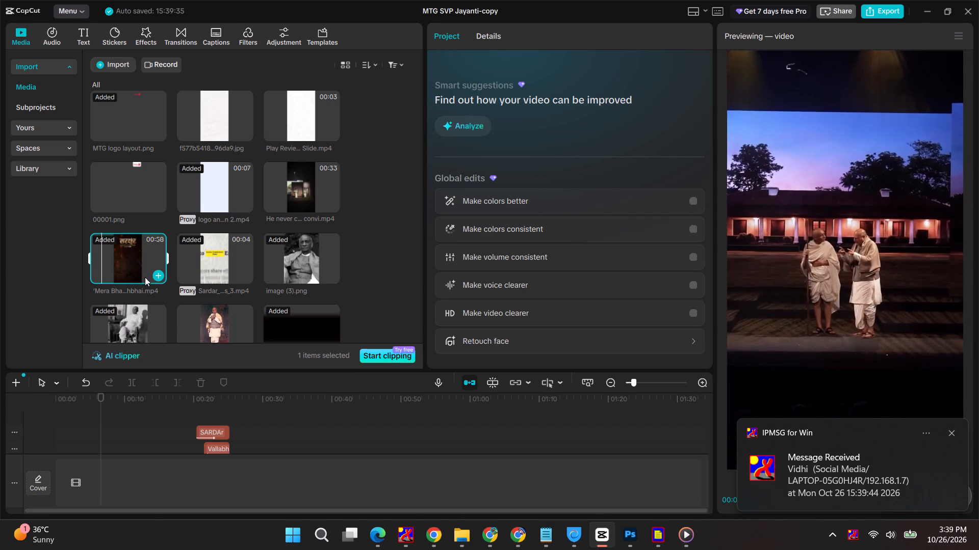
{"action": "left_click", "coordinate": [952, 435]}
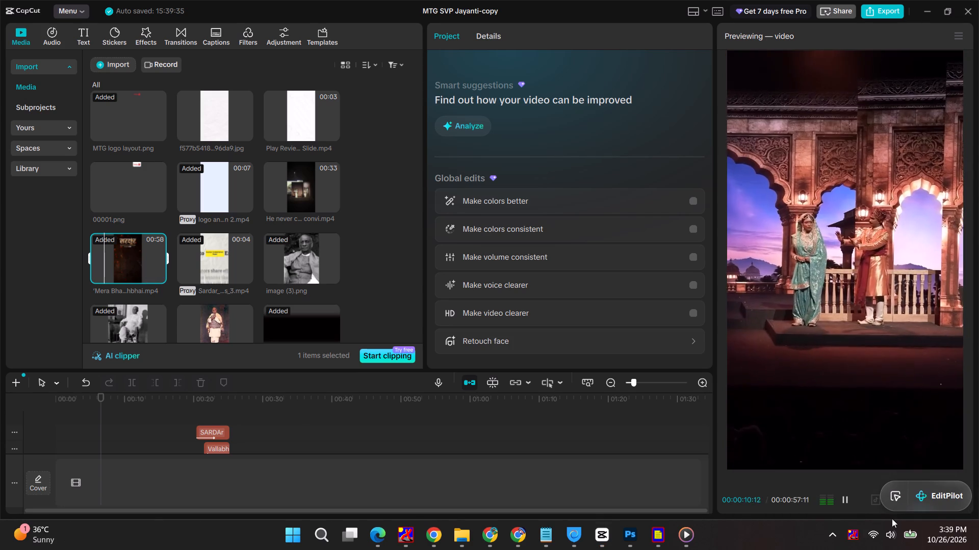
Lower the computer's sound volume to about 22.
{"action": "left_click", "coordinate": [873, 538]}
{"action": "left_click_drag", "start_coordinate": [826, 457], "coordinate": [816, 457]}
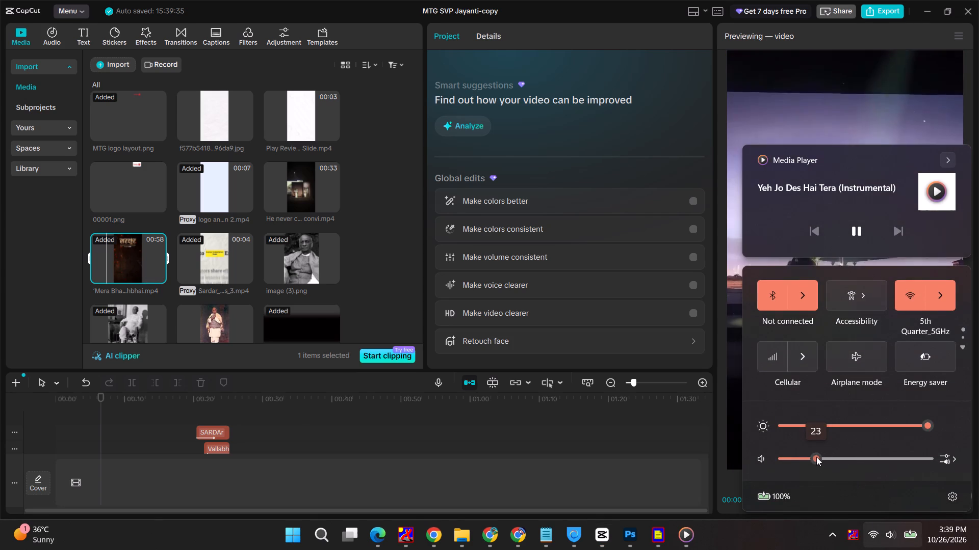
{"action": "left_click_drag", "start_coordinate": [816, 457], "coordinate": [816, 457]}
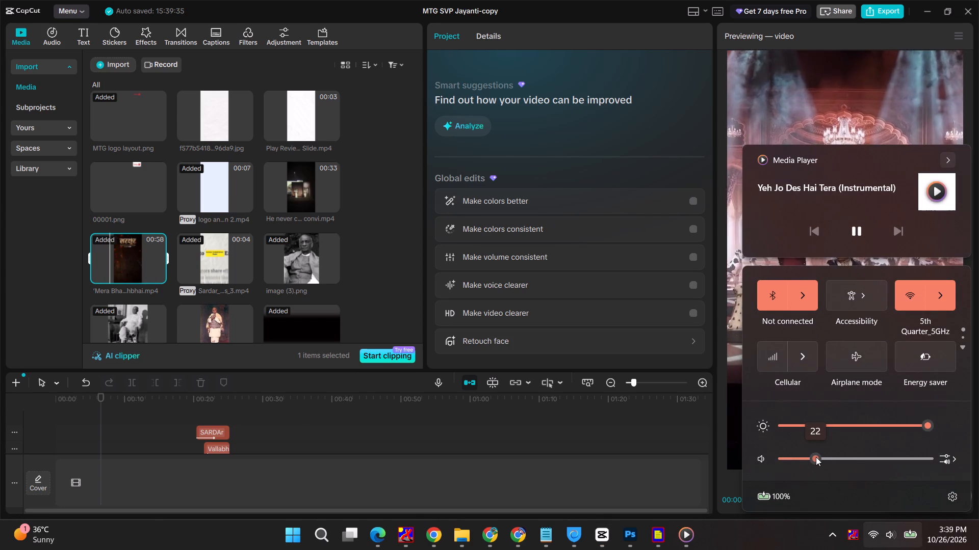
{"action": "left_click_drag", "start_coordinate": [816, 457], "coordinate": [815, 457]}
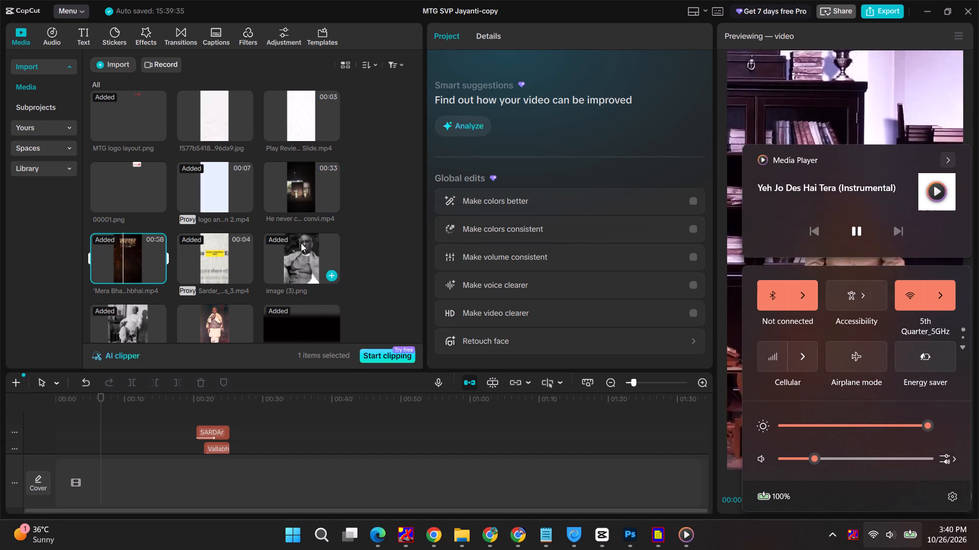
Preview the 33-second He never c… convi.mp4 clip and image (3).png, and look through the other imported media.
{"action": "left_click", "coordinate": [307, 193]}
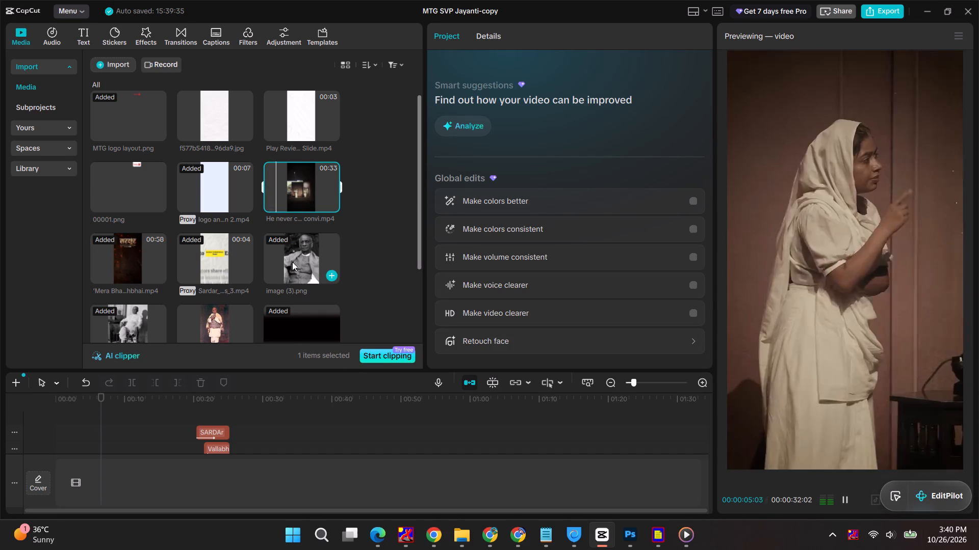
{"action": "left_click", "coordinate": [293, 261]}
{"action": "scroll", "coordinate": [252, 197], "scroll_direction": "down", "scroll_amount": 1}
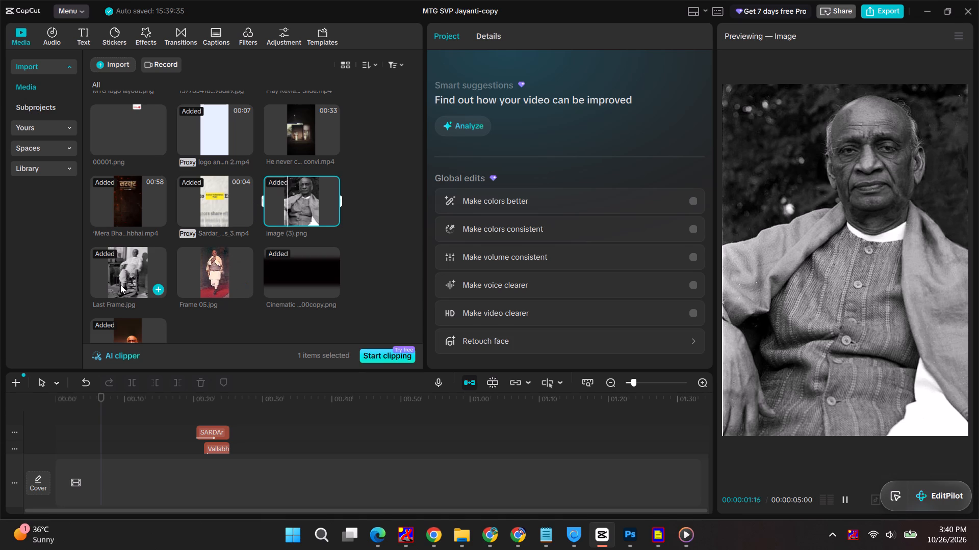
{"action": "scroll", "coordinate": [117, 283], "scroll_direction": "down", "scroll_amount": 1}
{"action": "scroll", "coordinate": [131, 312], "scroll_direction": "up", "scroll_amount": 2}
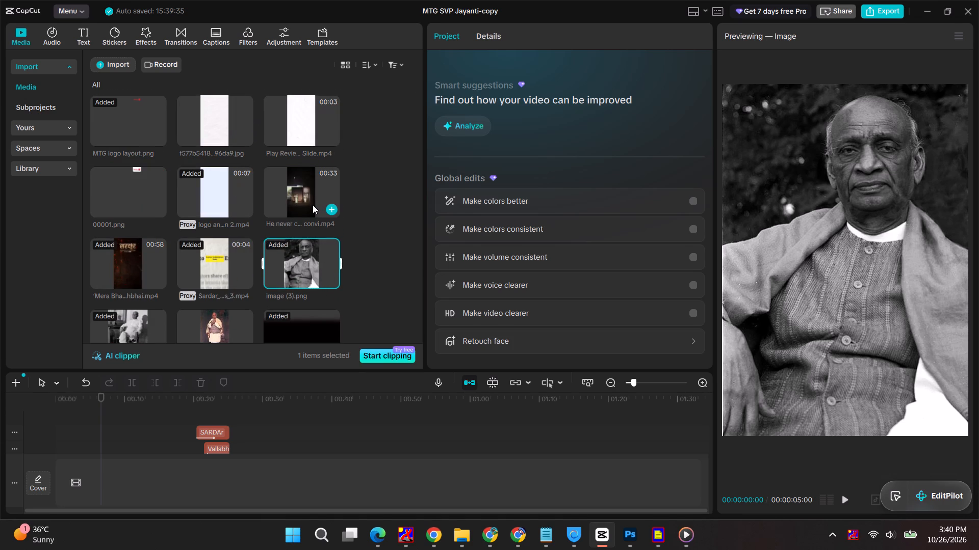
{"action": "scroll", "coordinate": [313, 205], "scroll_direction": "up", "scroll_amount": 2}
In File Explorer, open the Sardar Patel Images folder within OCT 2026 > Sardar.
{"action": "left_click", "coordinate": [464, 536]}
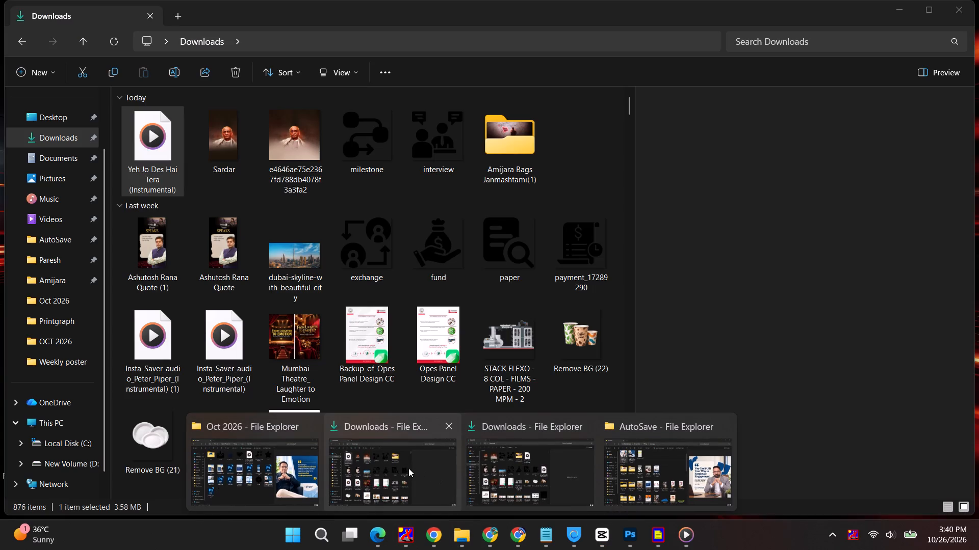
{"action": "left_click", "coordinate": [408, 468]}
{"action": "left_click", "coordinate": [70, 332]}
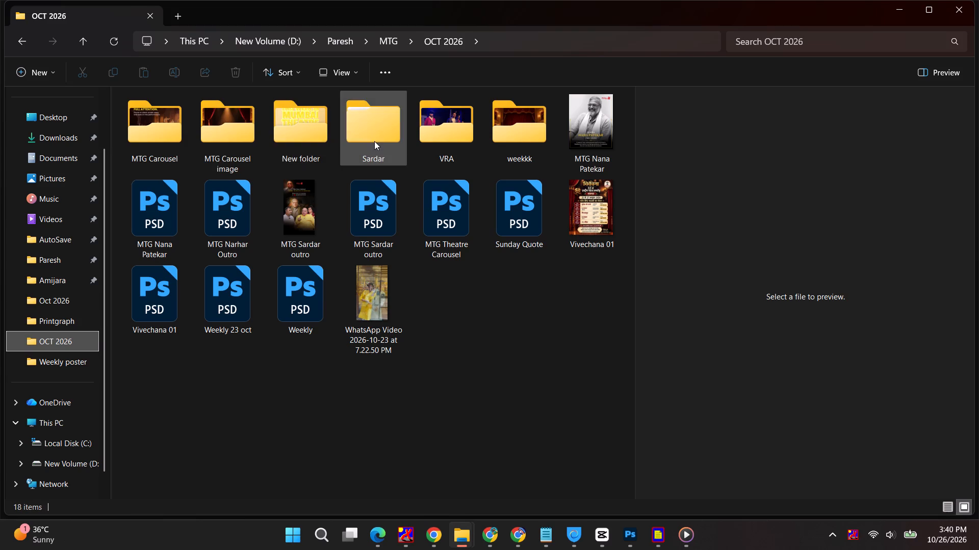
{"action": "double_click", "coordinate": [374, 141]}
{"action": "double_click", "coordinate": [229, 116]}
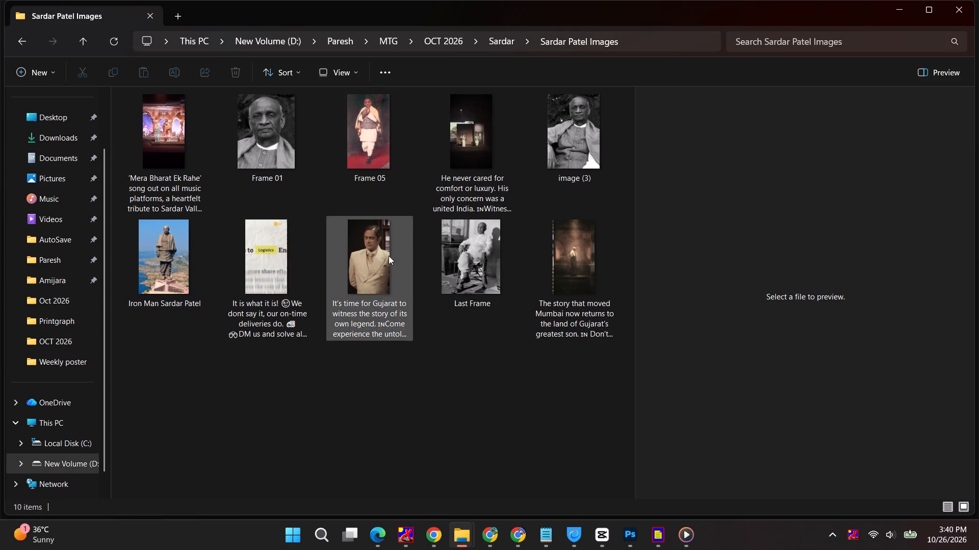
Play the "It's time for Gujarat" clip from near its middle, and close the player.
{"action": "double_click", "coordinate": [402, 258]}
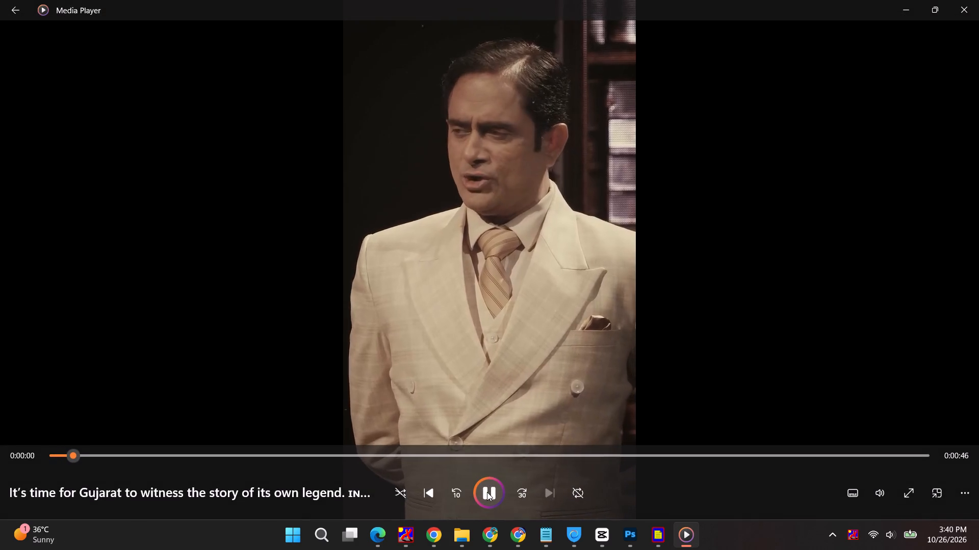
{"action": "left_click", "coordinate": [449, 452]}
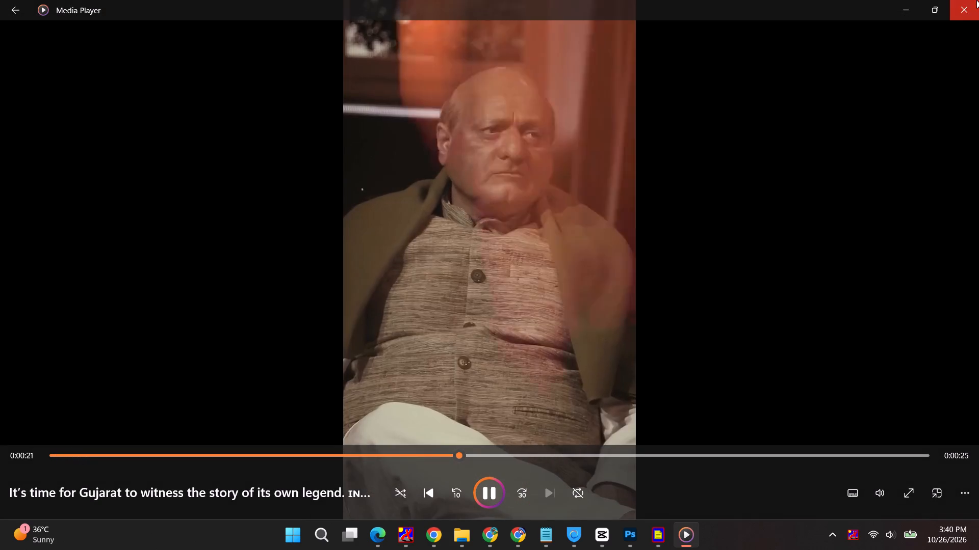
{"action": "left_click", "coordinate": [965, 10]}
Watch "The story that moved Mumbai" clip with the player volume raised to 100, and close the player.
{"action": "double_click", "coordinate": [579, 266]}
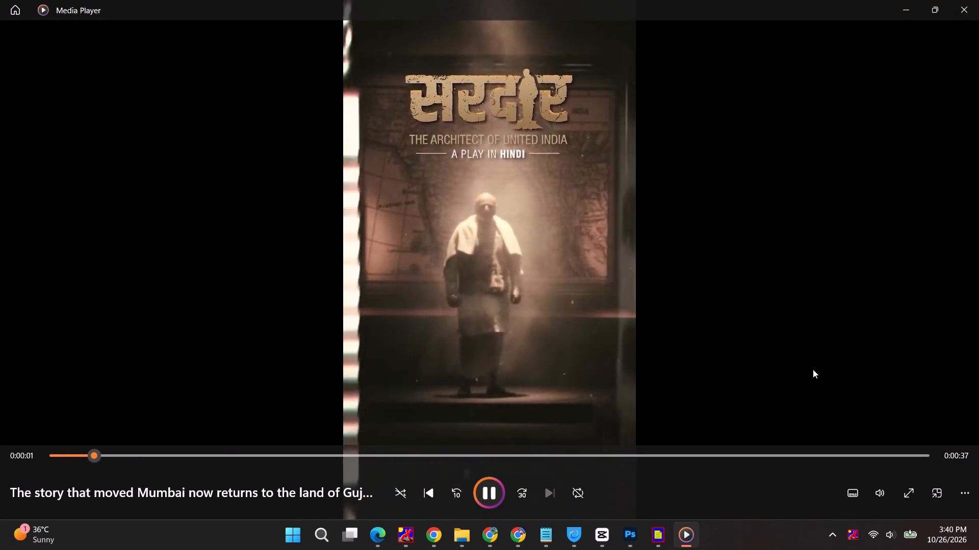
{"action": "scroll", "coordinate": [813, 369], "scroll_direction": "up", "scroll_amount": 2}
{"action": "left_click", "coordinate": [877, 489]}
{"action": "left_click_drag", "start_coordinate": [888, 460], "coordinate": [916, 460]}
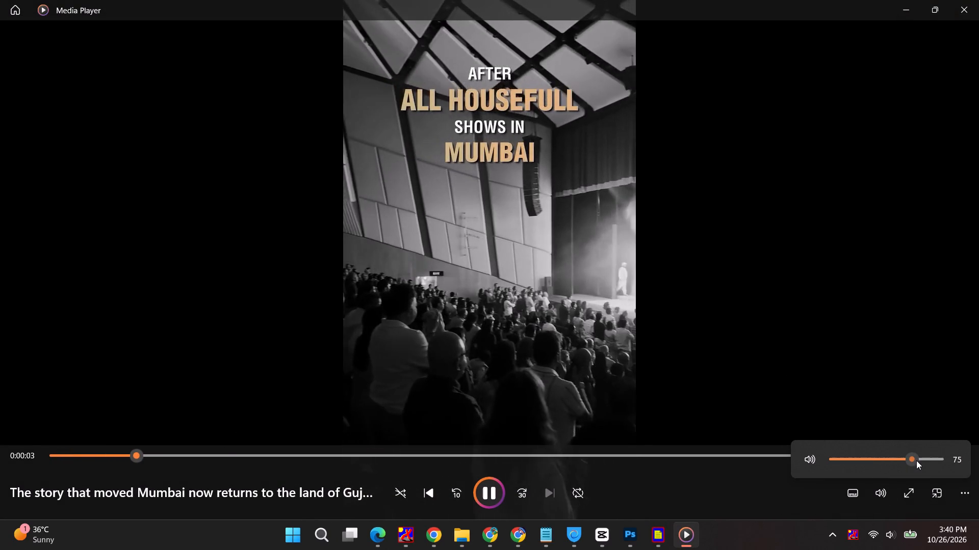
{"action": "left_click_drag", "start_coordinate": [916, 460], "coordinate": [934, 460]}
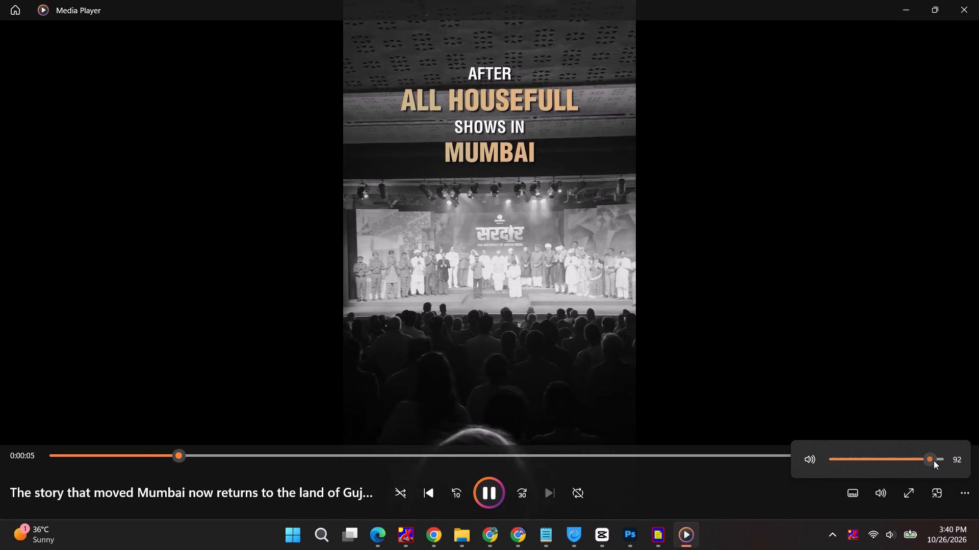
{"action": "left_click_drag", "start_coordinate": [934, 460], "coordinate": [929, 460]}
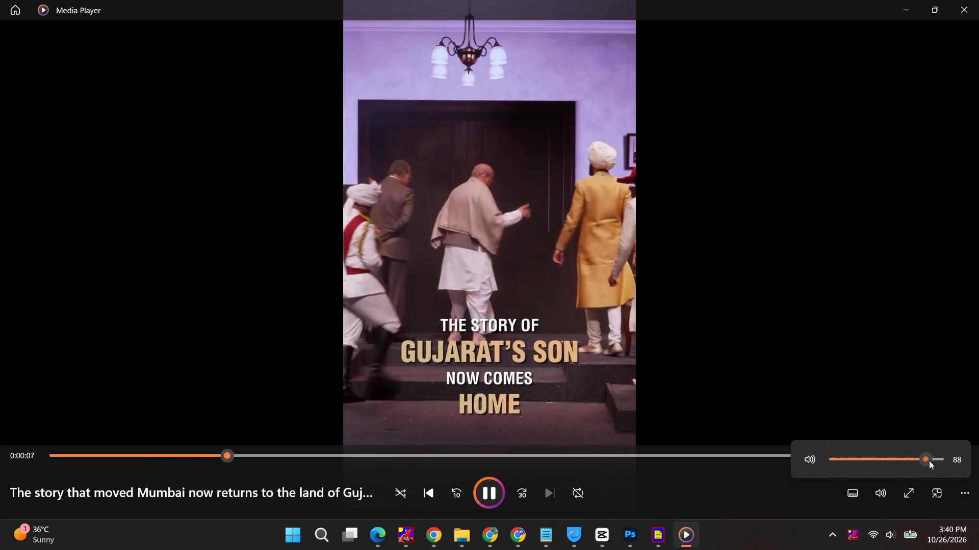
{"action": "left_click_drag", "start_coordinate": [929, 460], "coordinate": [962, 458]}
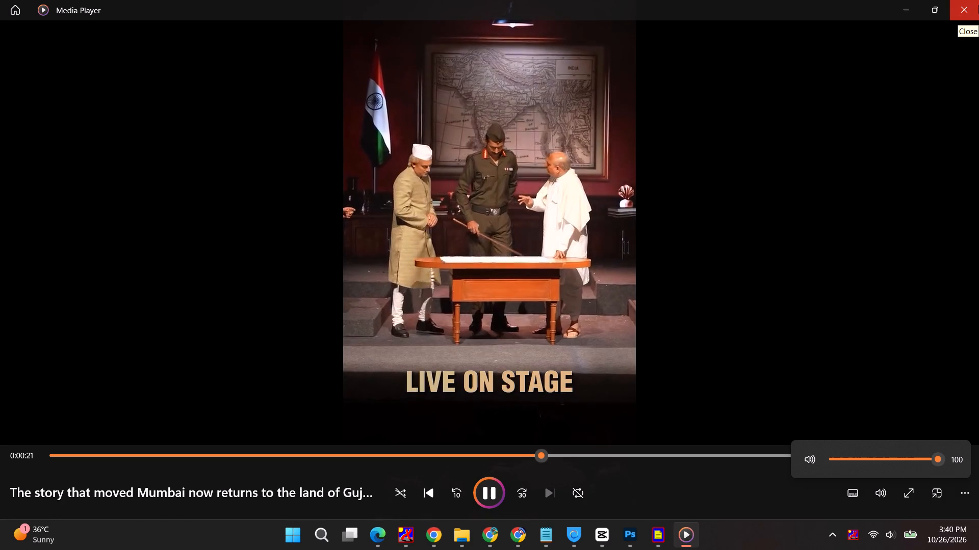
{"action": "left_click", "coordinate": [975, 7]}
Play the "He never cared for comfort or luxury" clip, skip ahead a few seconds, and close the player.
{"action": "left_click", "coordinate": [455, 139]}
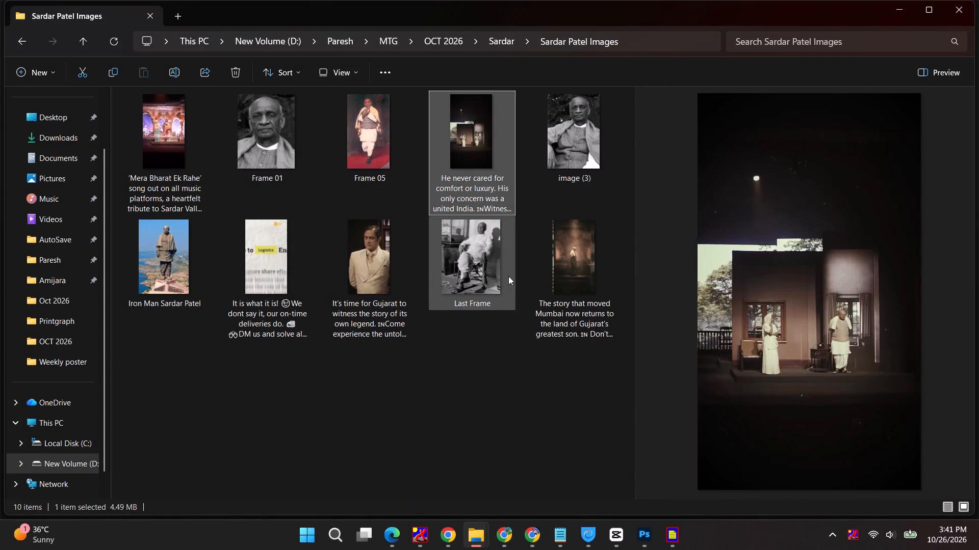
{"action": "double_click", "coordinate": [493, 146]}
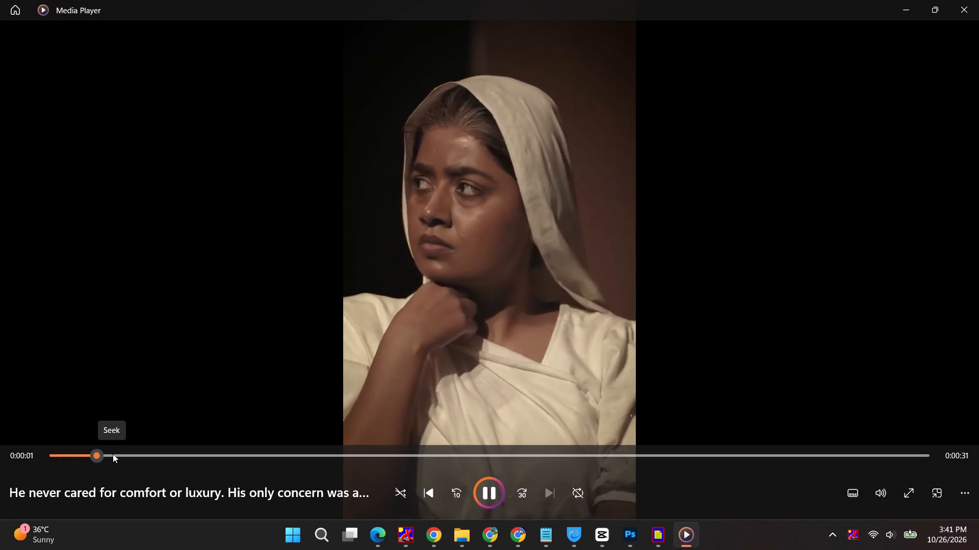
{"action": "left_click_drag", "start_coordinate": [110, 451], "coordinate": [198, 454]}
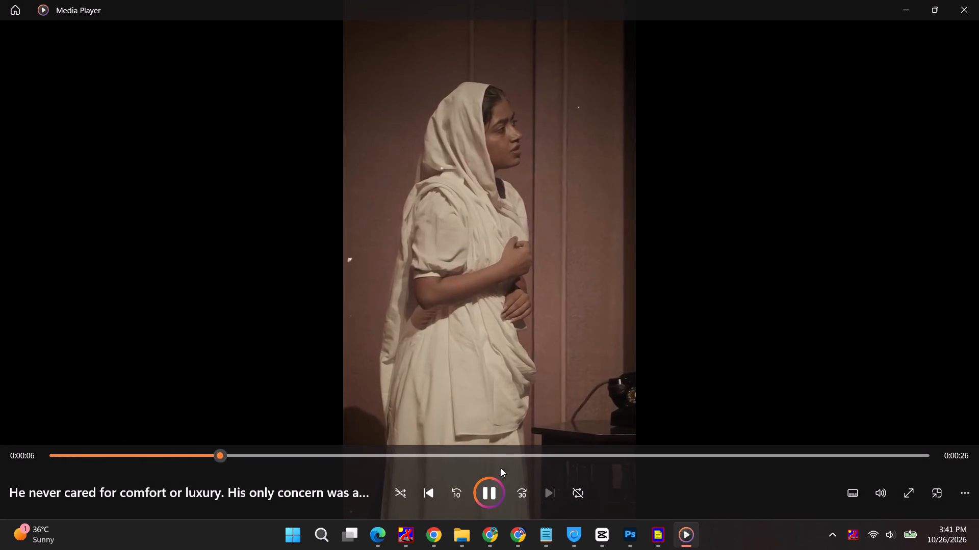
{"action": "left_click", "coordinate": [978, 0]}
Preview the "It's time for Gujarat" clip and play the "'Mera Bharat Ek Rahe' song" video, skipping ahead in it.
{"action": "left_click", "coordinate": [394, 261]}
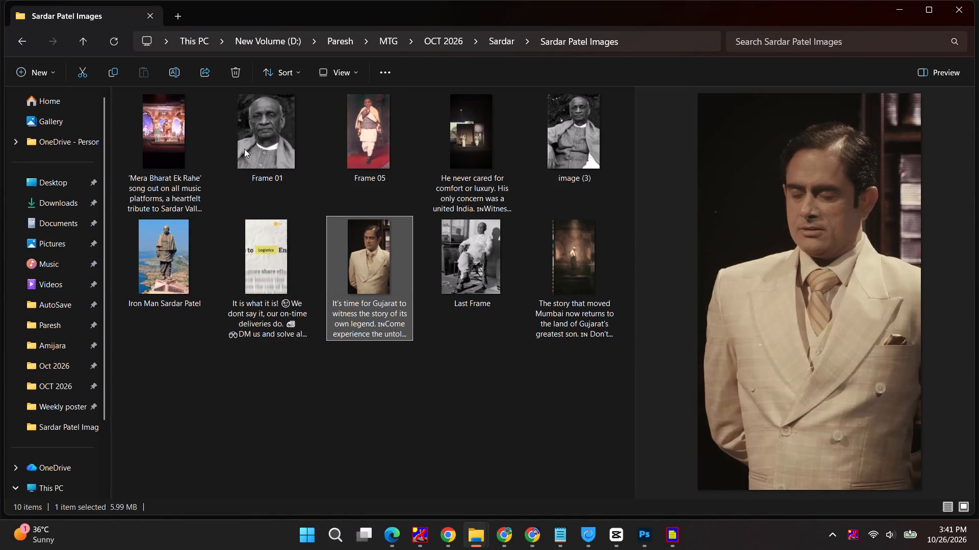
{"action": "double_click", "coordinate": [171, 158]}
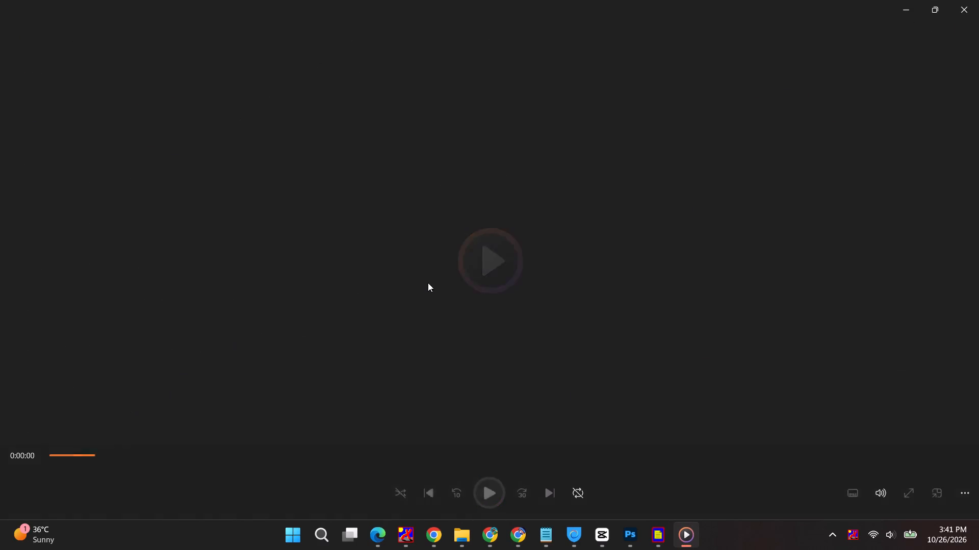
{"action": "left_click", "coordinate": [153, 456]}
{"action": "left_click", "coordinate": [234, 458]}
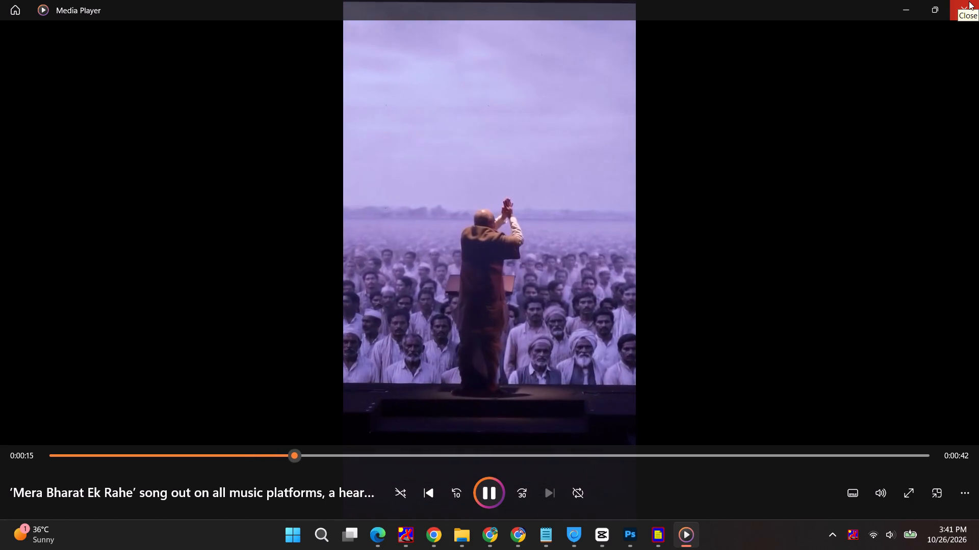
Close the player showing the "'Mera Bharat Ek Rahe' song" video.
{"action": "left_click", "coordinate": [969, 1]}
Switch to VideoDropper in Chrome, sample the final two reel audios in the results list, and pause the last one.
{"action": "key", "text": "alt+Tab"}
{"action": "left_click", "coordinate": [589, 152], "text": "alt"}
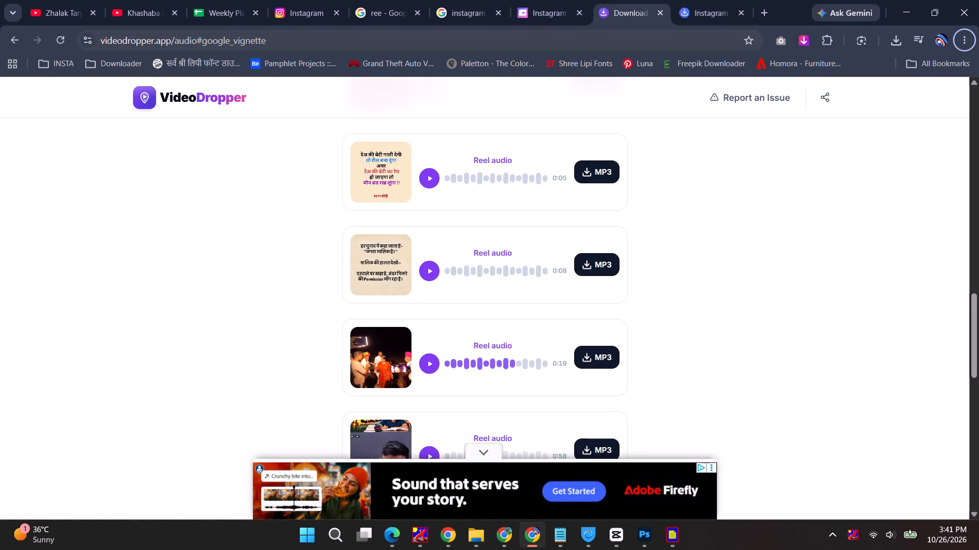
{"action": "scroll", "coordinate": [419, 214], "scroll_direction": "up", "scroll_amount": 4}
{"action": "scroll", "coordinate": [418, 214], "scroll_direction": "down", "scroll_amount": 5}
{"action": "left_click", "coordinate": [425, 395]}
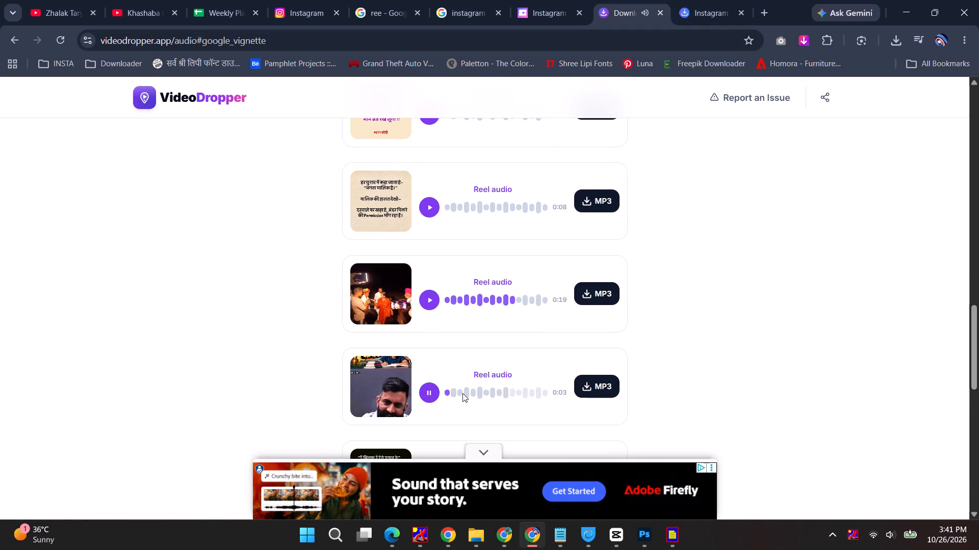
{"action": "scroll", "coordinate": [454, 393], "scroll_direction": "down", "scroll_amount": 3}
{"action": "left_click", "coordinate": [427, 297]}
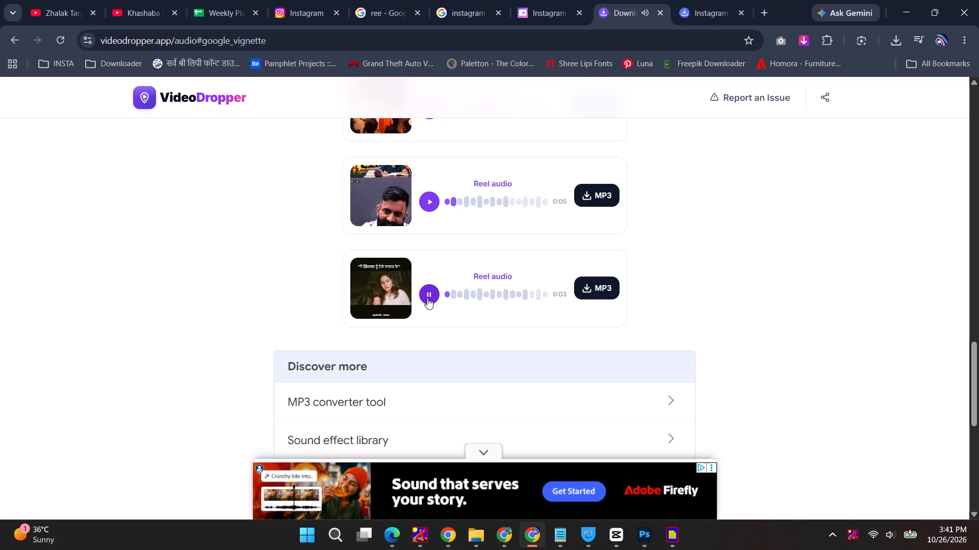
{"action": "scroll", "coordinate": [427, 298], "scroll_direction": "up", "scroll_amount": 7}
{"action": "scroll", "coordinate": [430, 306], "scroll_direction": "down", "scroll_amount": 5}
{"action": "left_click", "coordinate": [429, 423]}
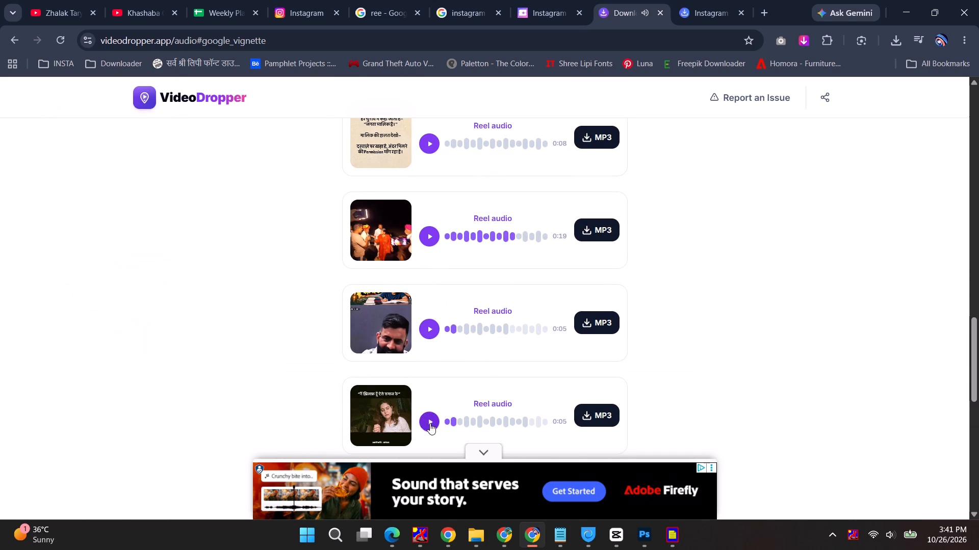
Play the reel audio whose white thumbnail shows orange-highlighted text, further up the VideoDropper results.
{"action": "scroll", "coordinate": [428, 420], "scroll_direction": "up", "scroll_amount": 6}
{"action": "scroll", "coordinate": [433, 337], "scroll_direction": "up", "scroll_amount": 5}
{"action": "scroll", "coordinate": [419, 349], "scroll_direction": "down", "scroll_amount": 2}
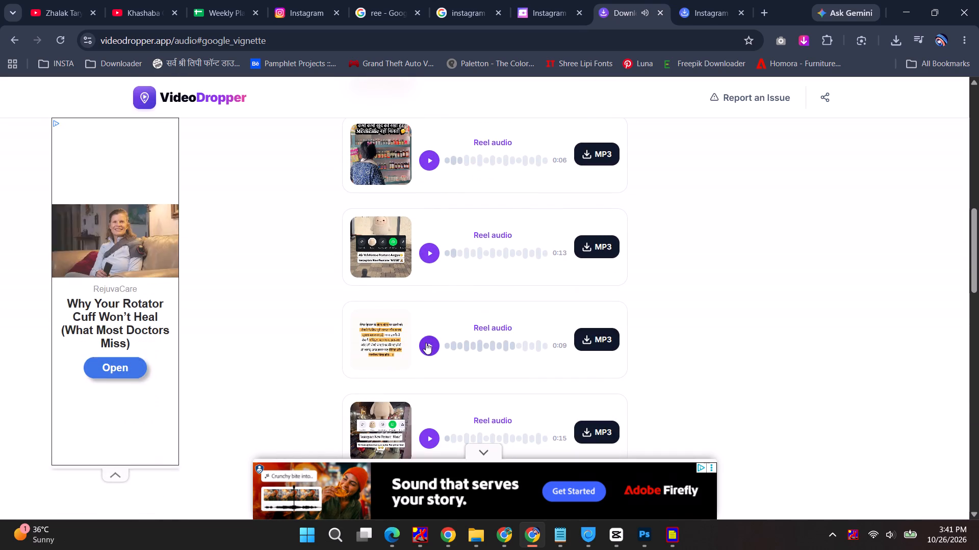
{"action": "left_click", "coordinate": [426, 343]}
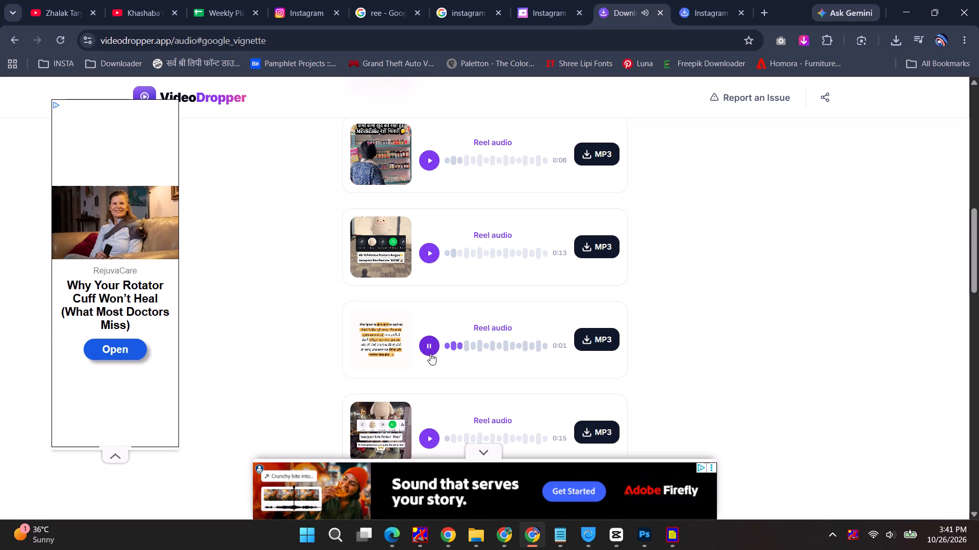
{"action": "scroll", "coordinate": [420, 260], "scroll_direction": "down", "scroll_amount": 5}
Switch to the CapCut project.
{"action": "key", "text": "alt+Tab"}
{"action": "left_click", "coordinate": [555, 151], "text": "alt"}
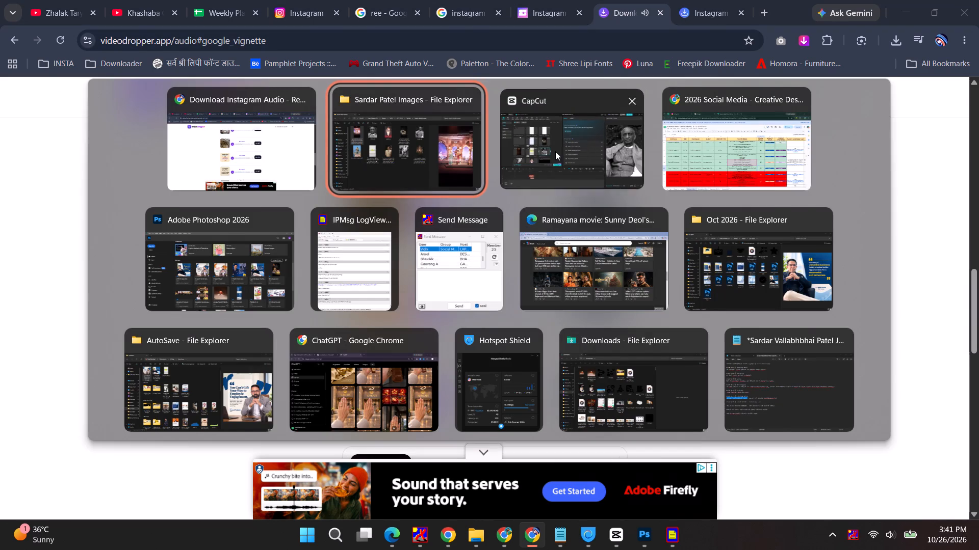
Import the Yeh Jo Des Hai Tera (Instrumental) mp3 from the Downloads folder into the CapCut project's media.
{"action": "scroll", "coordinate": [271, 291], "scroll_direction": "down", "scroll_amount": 8}
{"action": "scroll", "coordinate": [251, 302], "scroll_direction": "up", "scroll_amount": 8}
{"action": "scroll", "coordinate": [251, 302], "scroll_direction": "down", "scroll_amount": 5}
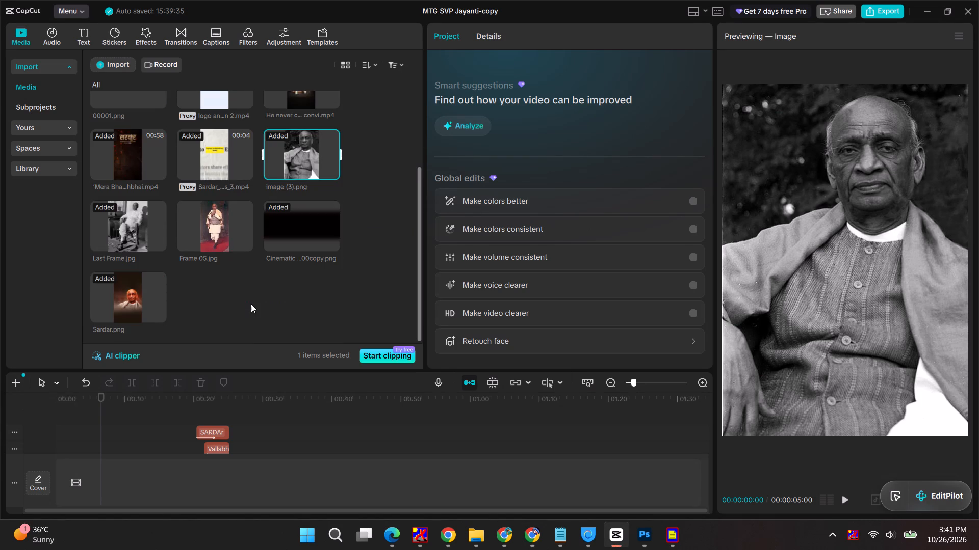
{"action": "scroll", "coordinate": [251, 304], "scroll_direction": "down", "scroll_amount": 4}
{"action": "key", "text": "alt+Tab"}
{"action": "left_click", "coordinate": [539, 164], "text": "alt"}
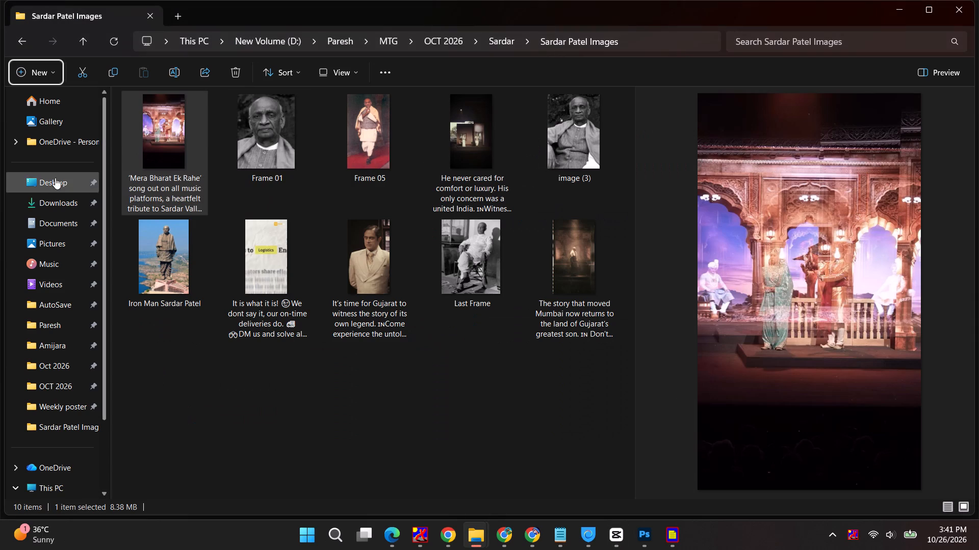
{"action": "left_click", "coordinate": [49, 208]}
{"action": "left_click_drag", "start_coordinate": [145, 152], "coordinate": [229, 262]}
{"action": "key", "text": "alt+Tab"}
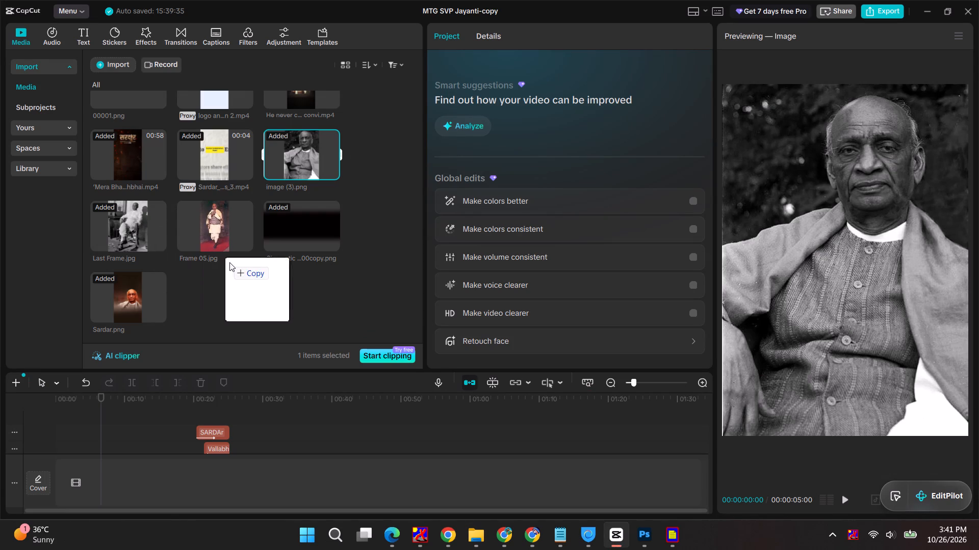
{"action": "left_click_drag", "start_coordinate": [229, 262], "coordinate": [229, 283]}
{"action": "scroll", "coordinate": [184, 326], "scroll_direction": "down", "scroll_amount": 5}
Place the Yeh Jo Des Hai Tera (Instrumental) audio on the timeline starting at the playhead, 00:00:06:18.
{"action": "left_click_drag", "start_coordinate": [195, 297], "coordinate": [130, 508]}
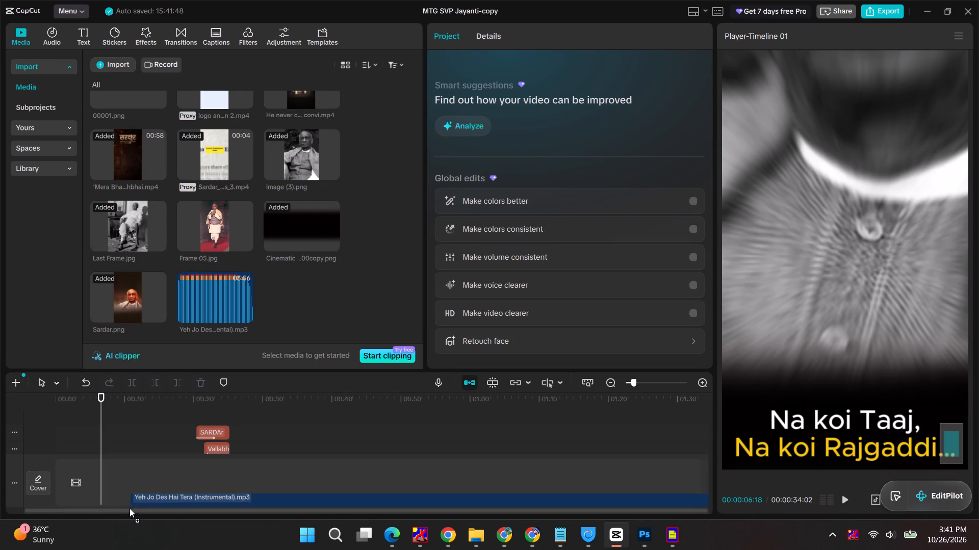
{"action": "left_click_drag", "start_coordinate": [130, 508], "coordinate": [100, 476]}
{"action": "scroll", "coordinate": [113, 463], "scroll_direction": "down", "scroll_amount": 7}
{"action": "scroll", "coordinate": [126, 452], "scroll_direction": "up", "scroll_amount": 7}
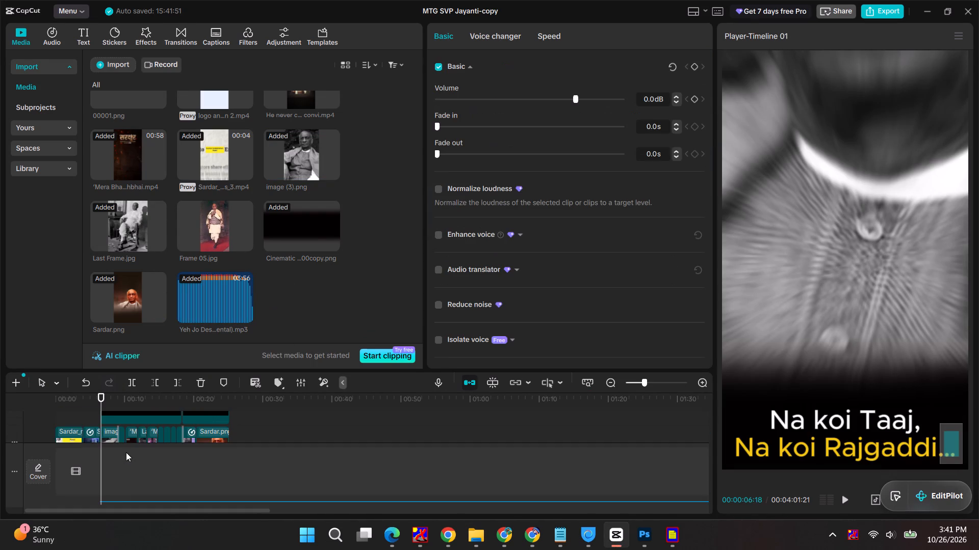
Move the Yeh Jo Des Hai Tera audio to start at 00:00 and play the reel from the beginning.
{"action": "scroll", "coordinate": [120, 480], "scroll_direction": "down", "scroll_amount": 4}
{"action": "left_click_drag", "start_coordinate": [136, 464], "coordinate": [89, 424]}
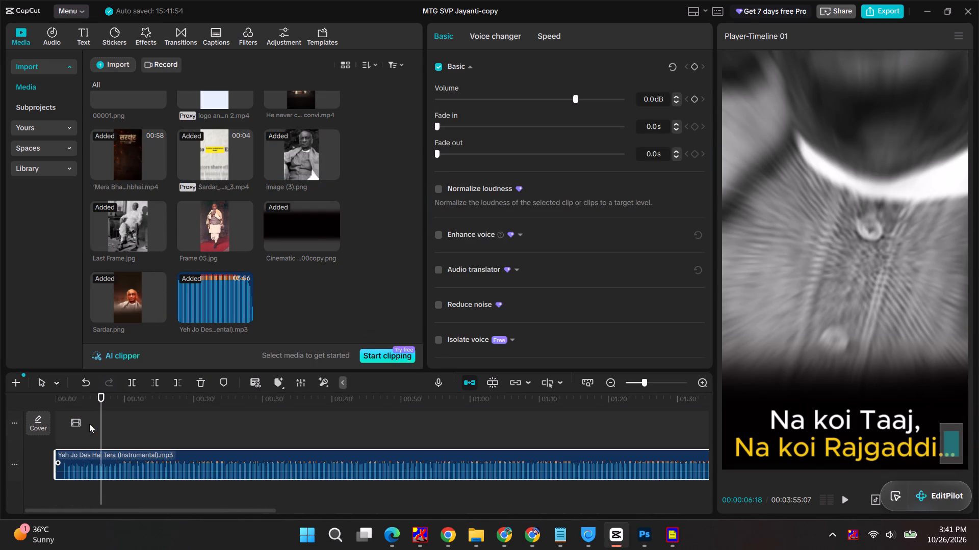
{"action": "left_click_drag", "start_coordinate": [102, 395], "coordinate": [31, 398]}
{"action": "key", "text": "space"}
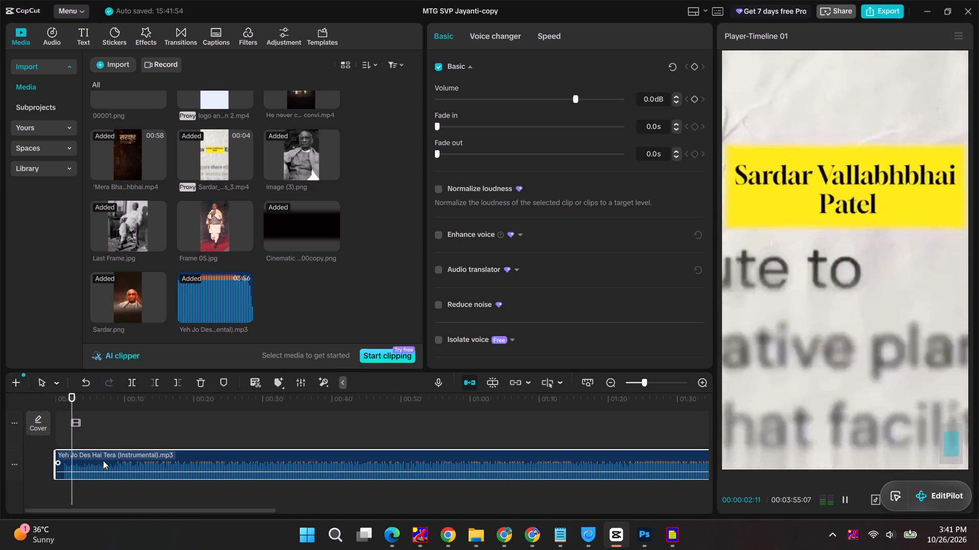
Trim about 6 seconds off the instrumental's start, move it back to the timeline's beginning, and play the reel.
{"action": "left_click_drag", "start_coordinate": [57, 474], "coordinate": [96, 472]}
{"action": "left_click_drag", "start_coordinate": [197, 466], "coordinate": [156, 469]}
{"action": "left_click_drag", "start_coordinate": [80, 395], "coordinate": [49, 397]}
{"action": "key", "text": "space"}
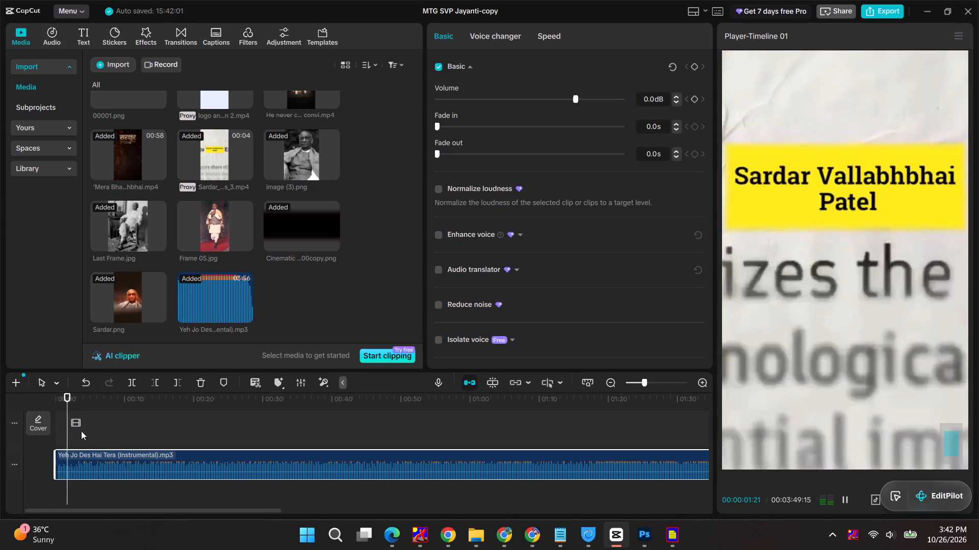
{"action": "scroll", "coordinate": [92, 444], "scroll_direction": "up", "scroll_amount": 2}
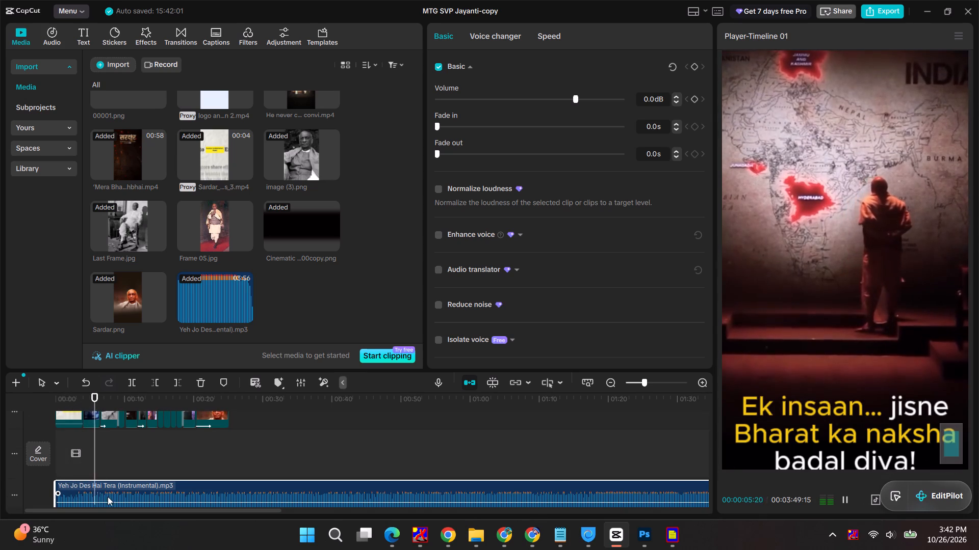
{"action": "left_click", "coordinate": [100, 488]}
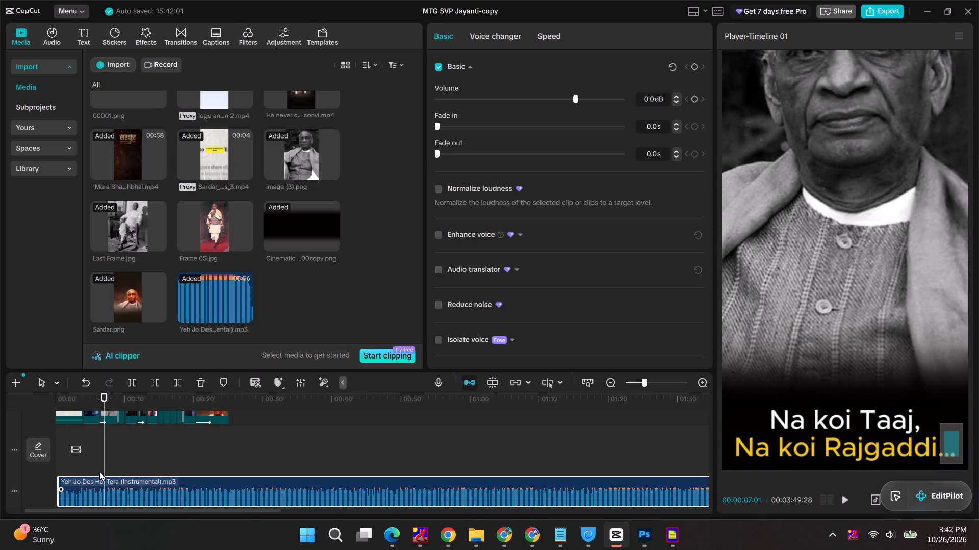
Play the reel from 00:00:00:00 to check how the trimmed instrumental fits the visuals.
{"action": "left_click_drag", "start_coordinate": [102, 391], "coordinate": [81, 394]}
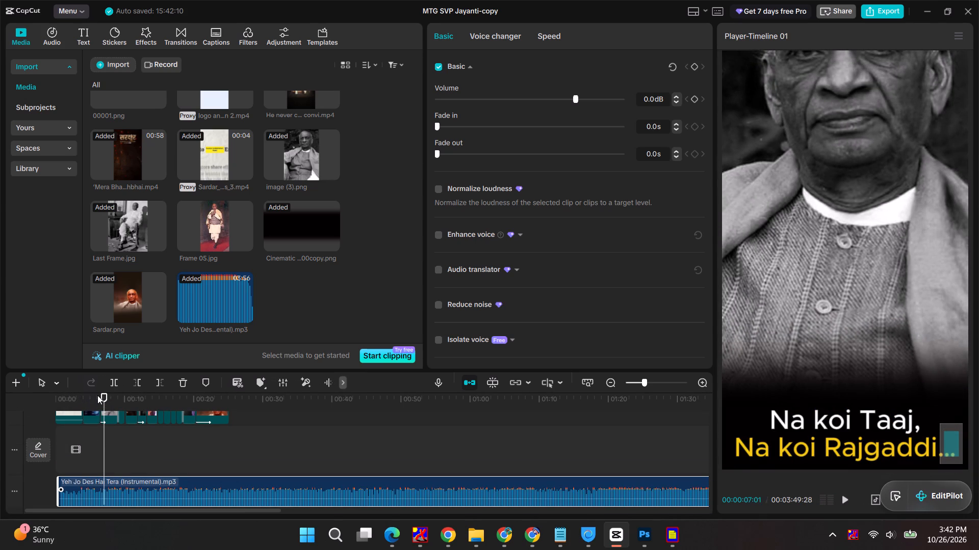
{"action": "left_click_drag", "start_coordinate": [104, 396], "coordinate": [82, 398]}
{"action": "left_click_drag", "start_coordinate": [60, 399], "coordinate": [25, 399]}
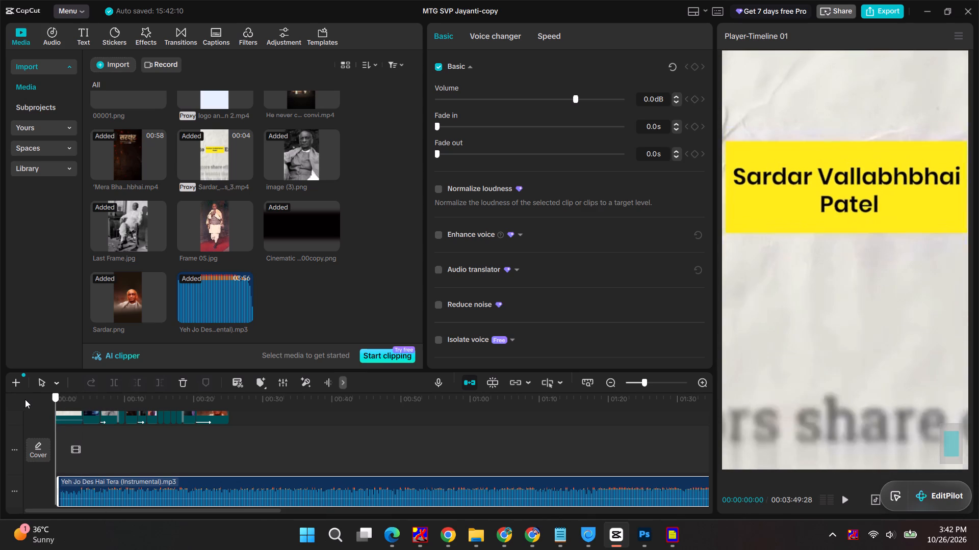
{"action": "left_click_drag", "start_coordinate": [25, 399], "coordinate": [23, 399]}
{"action": "key", "text": "space"}
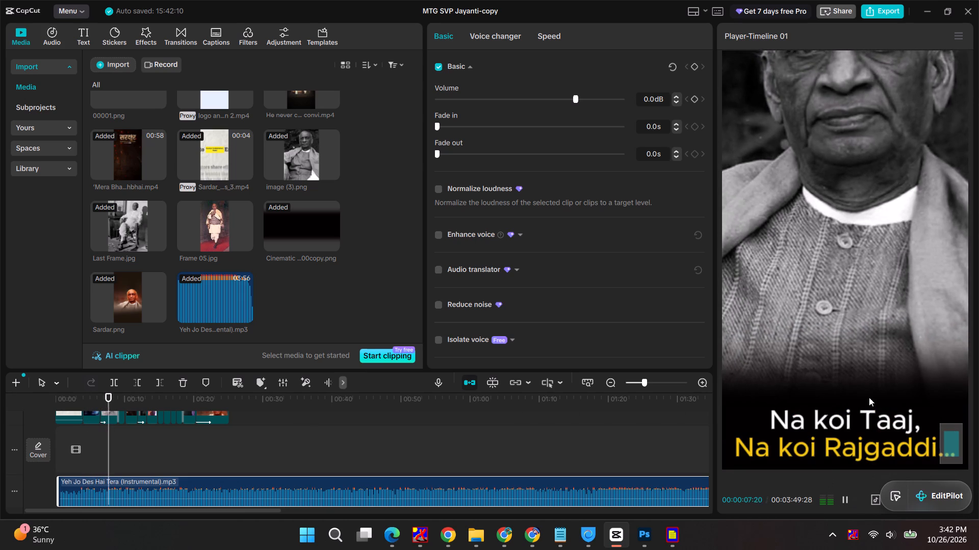
{"action": "scroll", "coordinate": [867, 388], "scroll_direction": "down", "scroll_amount": 5, "text": "ctrl"}
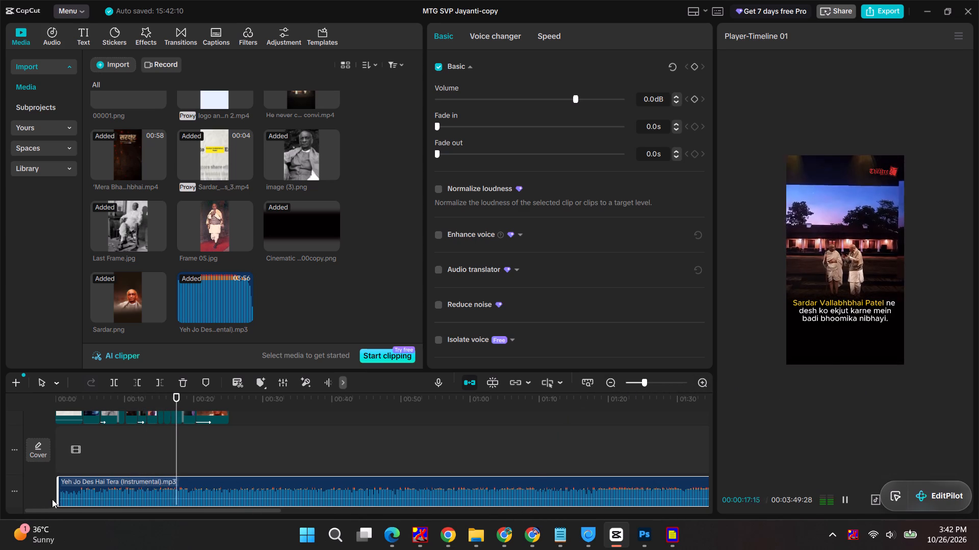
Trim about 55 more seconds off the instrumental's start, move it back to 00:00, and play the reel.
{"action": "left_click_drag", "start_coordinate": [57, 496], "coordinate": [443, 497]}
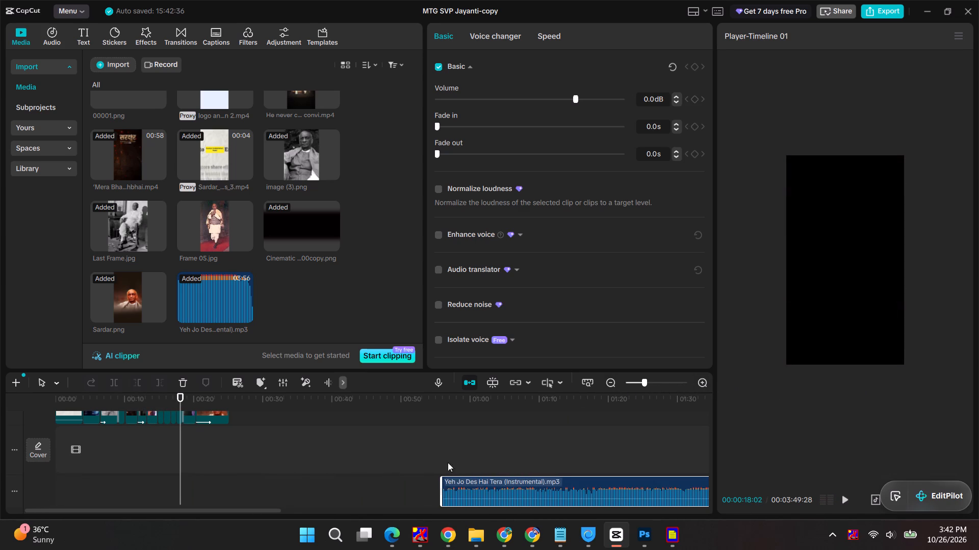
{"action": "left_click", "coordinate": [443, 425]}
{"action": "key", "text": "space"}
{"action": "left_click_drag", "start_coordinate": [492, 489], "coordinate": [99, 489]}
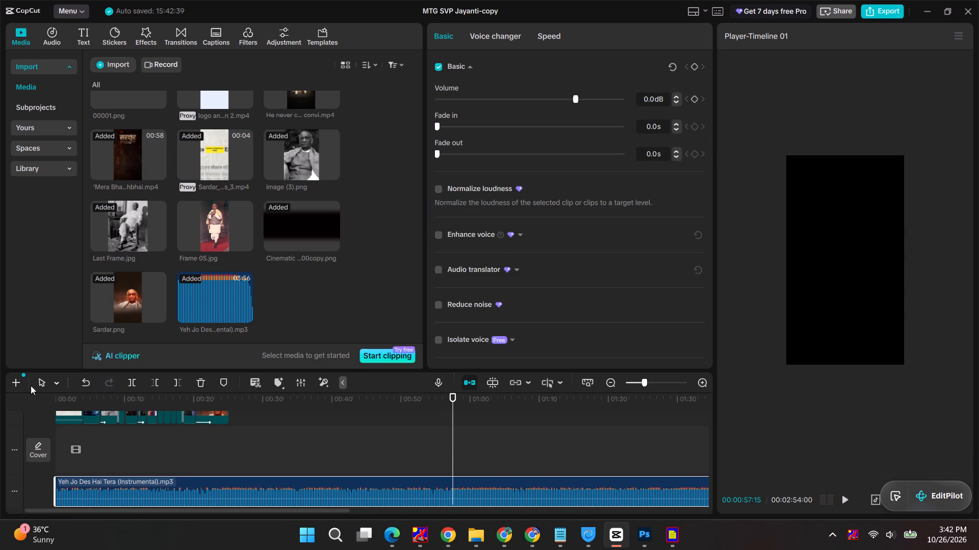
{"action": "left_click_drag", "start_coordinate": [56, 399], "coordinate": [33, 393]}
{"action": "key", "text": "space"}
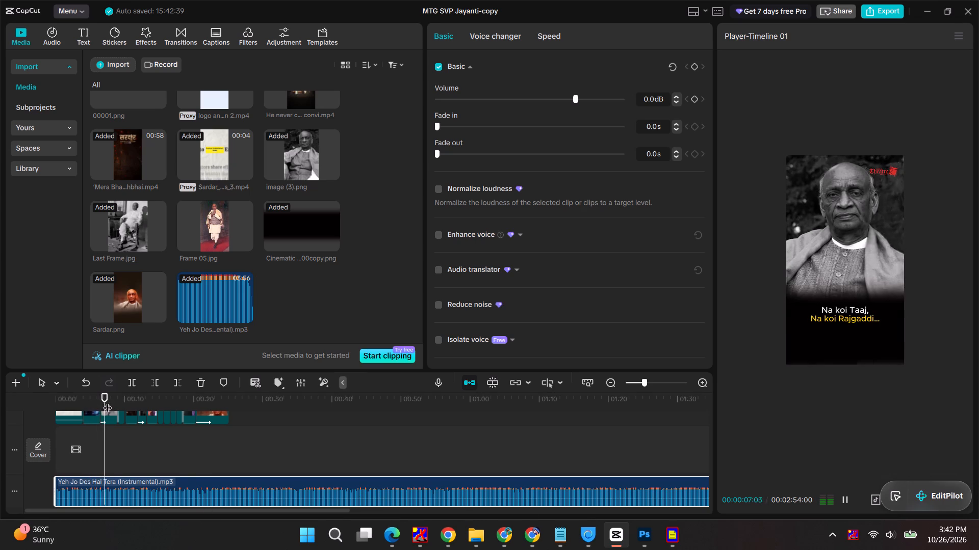
Play the instrumental from about 00:50 on the timeline to hear its further section.
{"action": "left_click_drag", "start_coordinate": [109, 397], "coordinate": [399, 399]}
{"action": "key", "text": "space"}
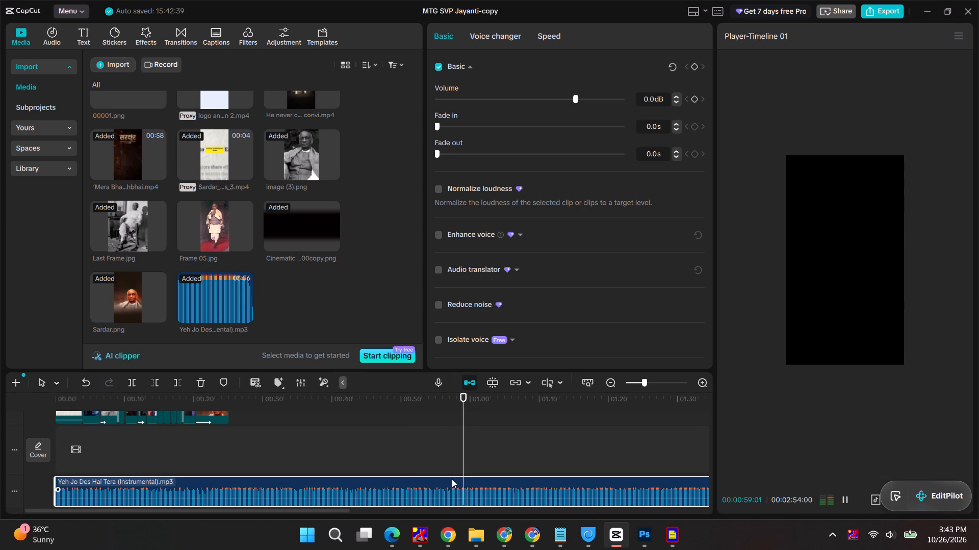
Switch to IP Messenger and read the colleague's new message about the reel's music.
{"action": "left_click", "coordinate": [856, 541]}
{"action": "left_click", "coordinate": [487, 182]}
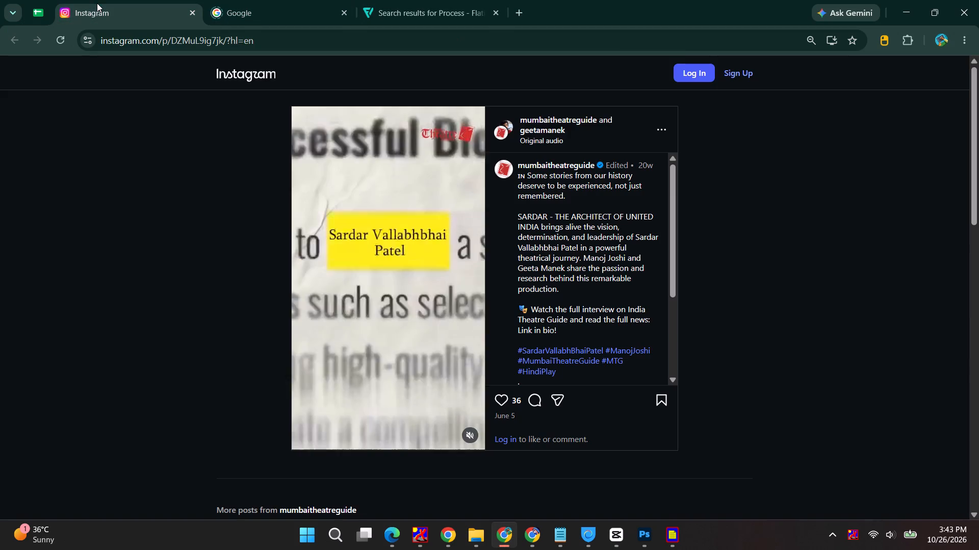
{"action": "left_click", "coordinate": [477, 438]}
{"action": "left_click_drag", "start_coordinate": [467, 396], "coordinate": [469, 361]}
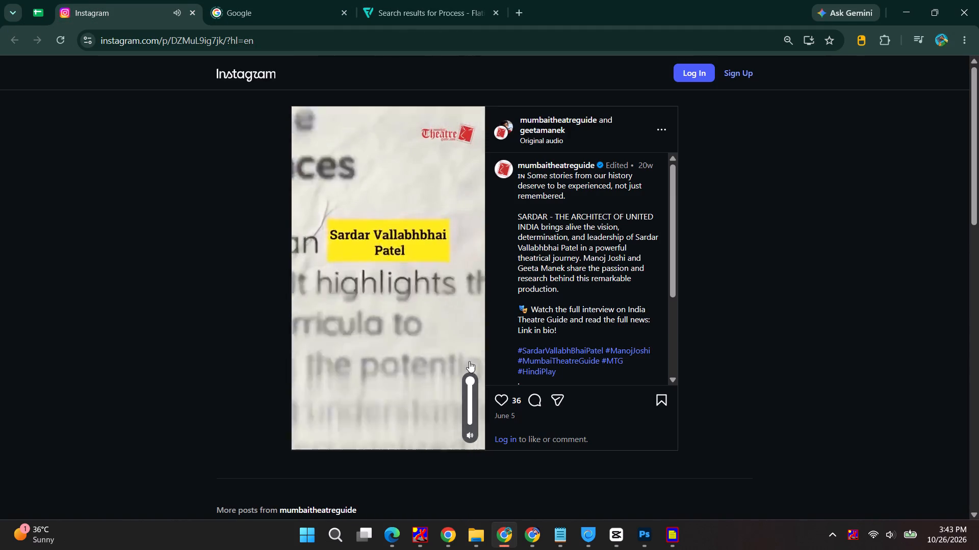
{"action": "left_click_drag", "start_coordinate": [469, 361], "coordinate": [469, 360]}
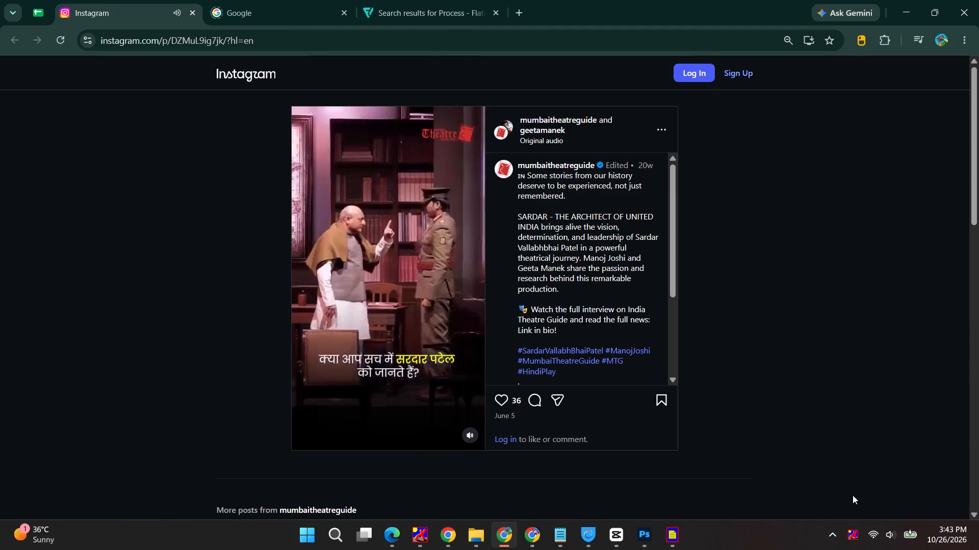
{"action": "left_click", "coordinate": [897, 536]}
{"action": "left_click_drag", "start_coordinate": [831, 465], "coordinate": [870, 463]}
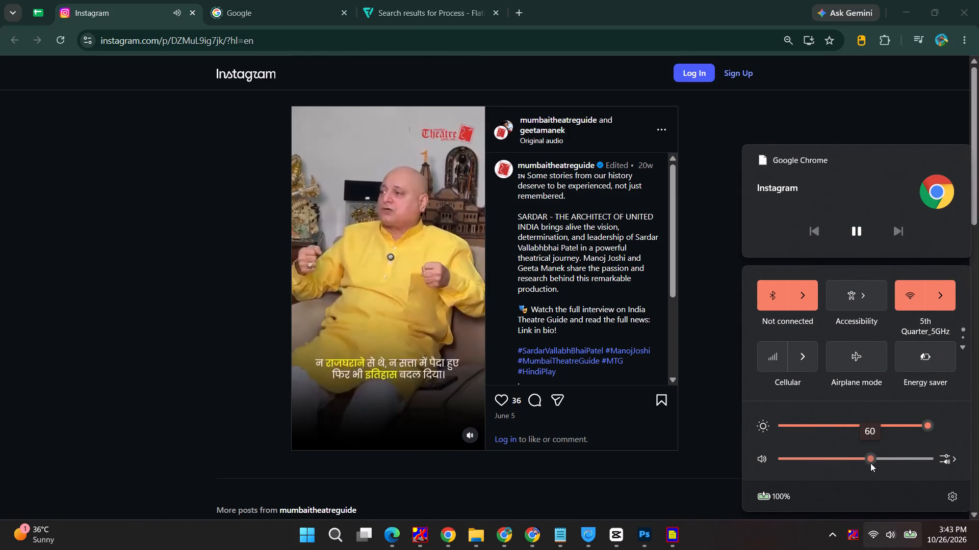
{"action": "left_click_drag", "start_coordinate": [870, 463], "coordinate": [854, 463]}
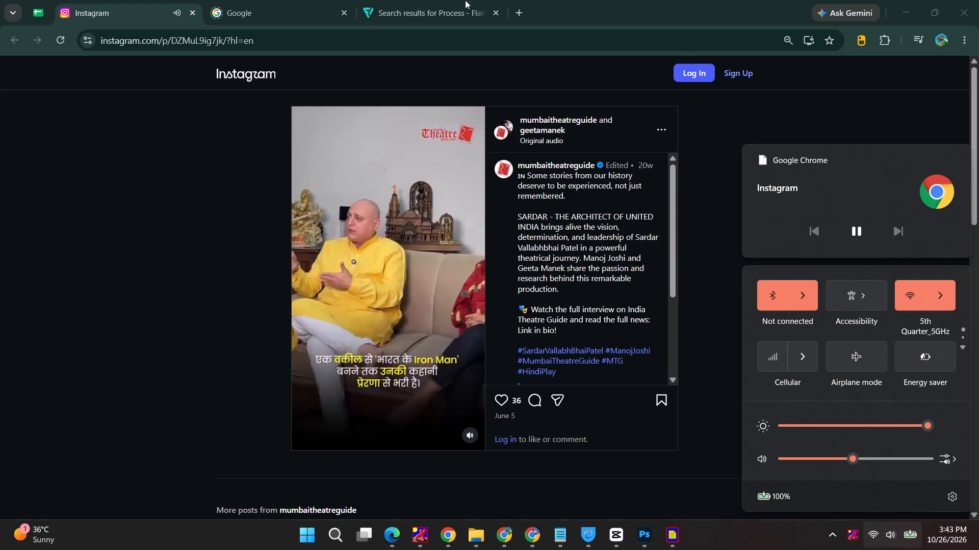
Switch to the other Chrome window and search Google for "music downloader" in the audio downloader tab.
{"action": "left_click", "coordinate": [531, 538]}
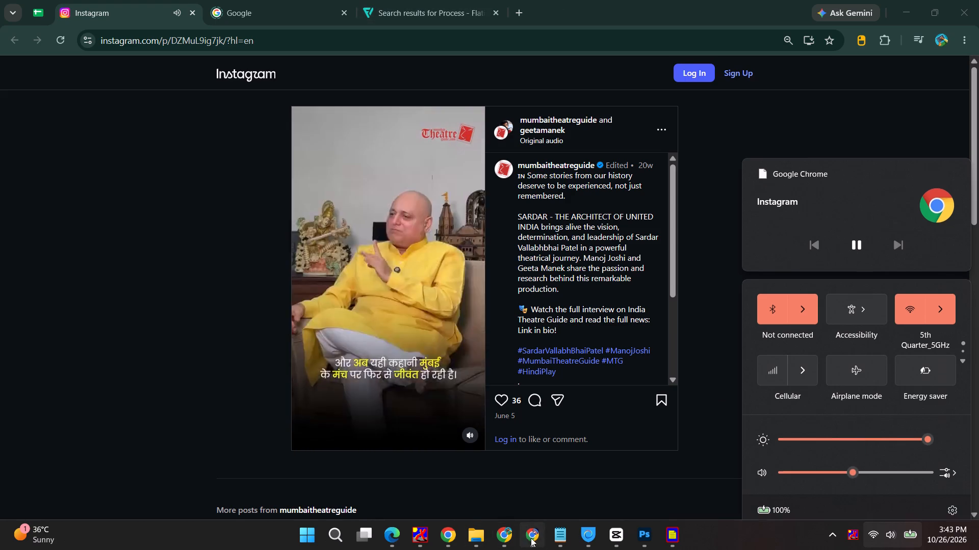
{"action": "left_click", "coordinate": [709, 3]}
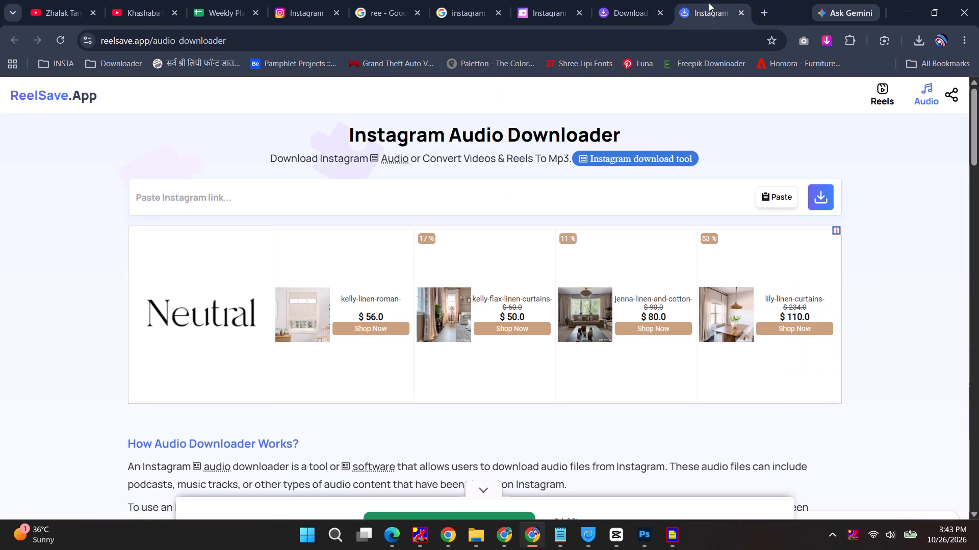
{"action": "left_click", "coordinate": [620, 38]}
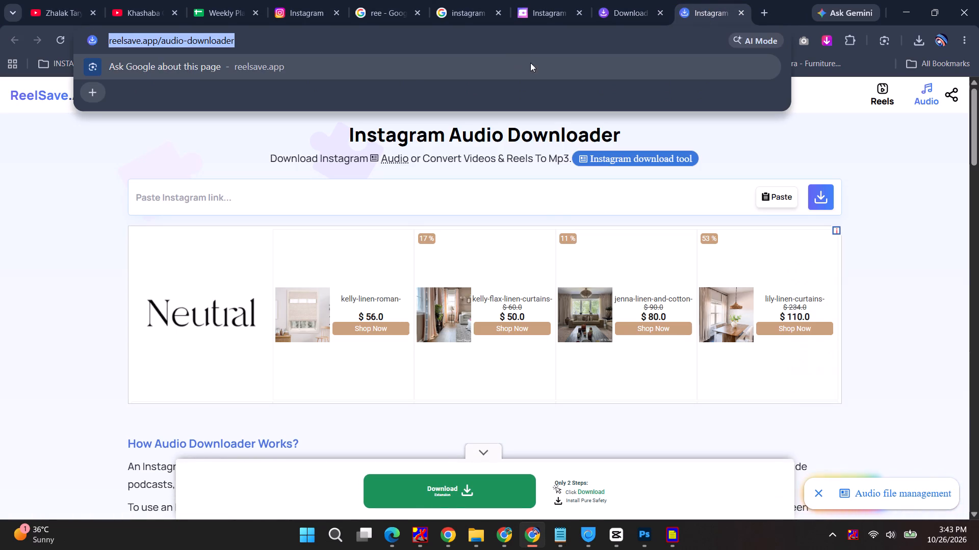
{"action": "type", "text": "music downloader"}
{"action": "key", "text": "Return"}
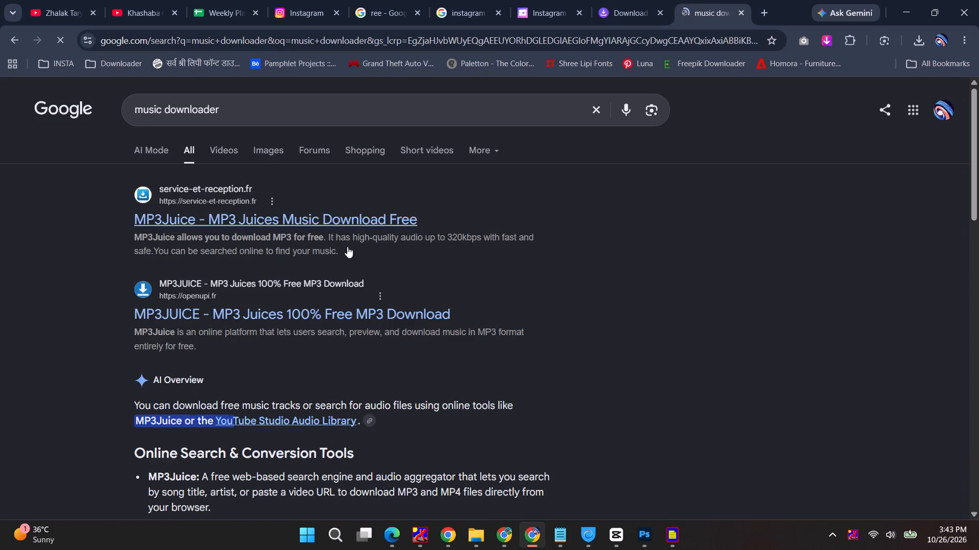
Change the Google search to "music pixabay" and open Pixabay's royalty-free music page.
{"action": "double_click", "coordinate": [193, 116]}
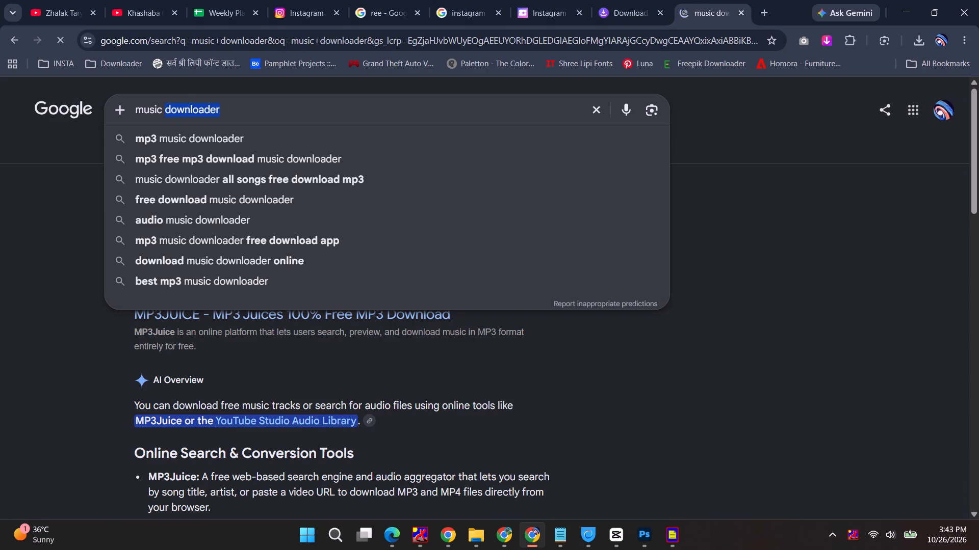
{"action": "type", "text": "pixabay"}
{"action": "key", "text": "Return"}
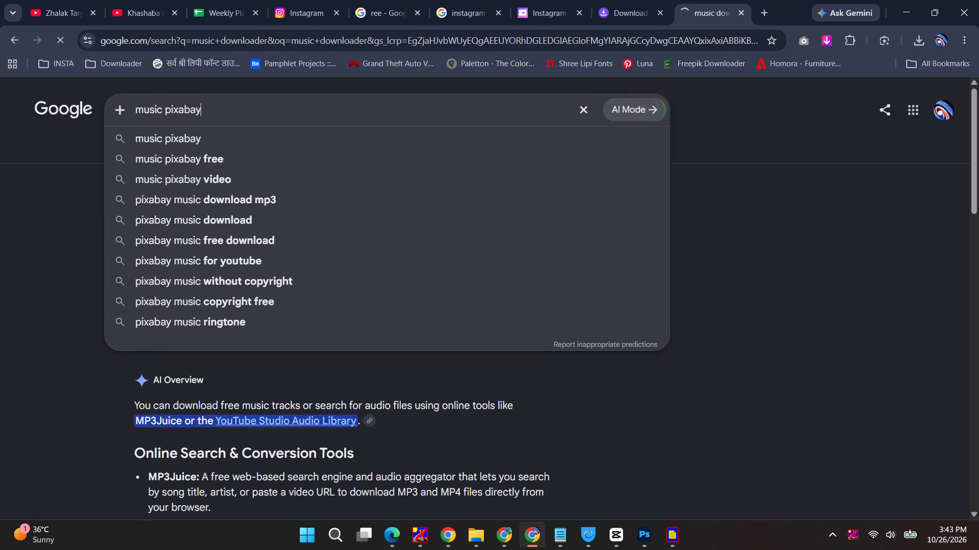
{"action": "left_click", "coordinate": [159, 226]}
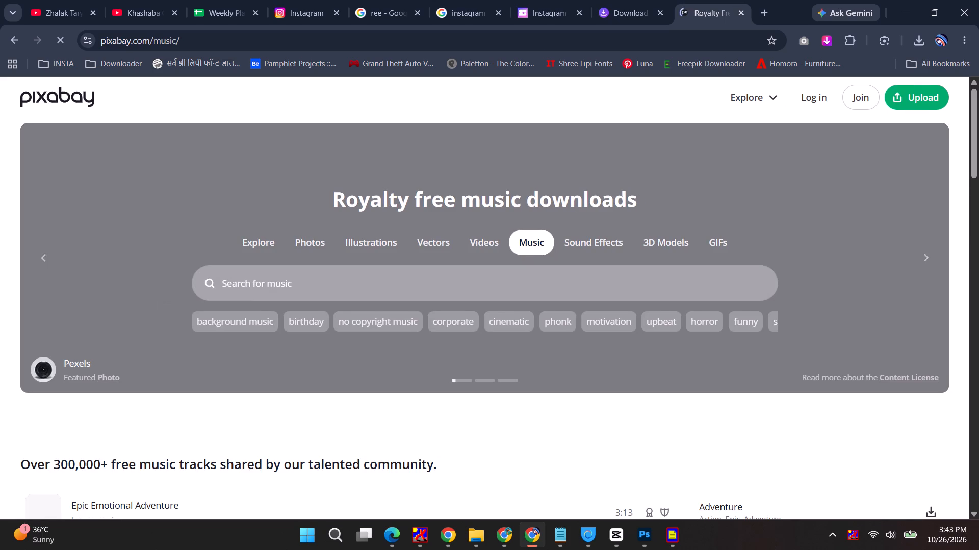
Search Pixabay Music in Chrome for "upbeat" and look over the tracks.
{"action": "left_click", "coordinate": [334, 280]}
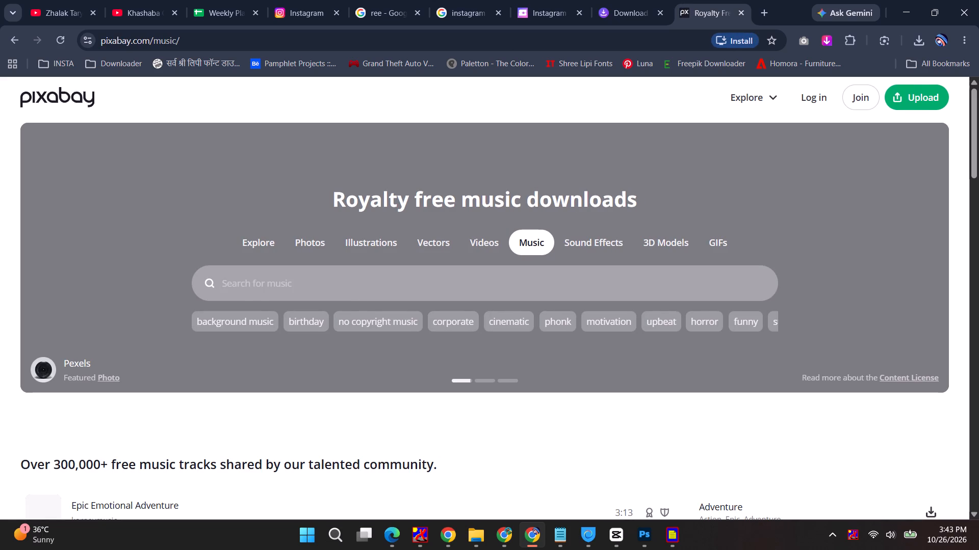
{"action": "type", "text": "upbeat"}
{"action": "key", "text": "Return"}
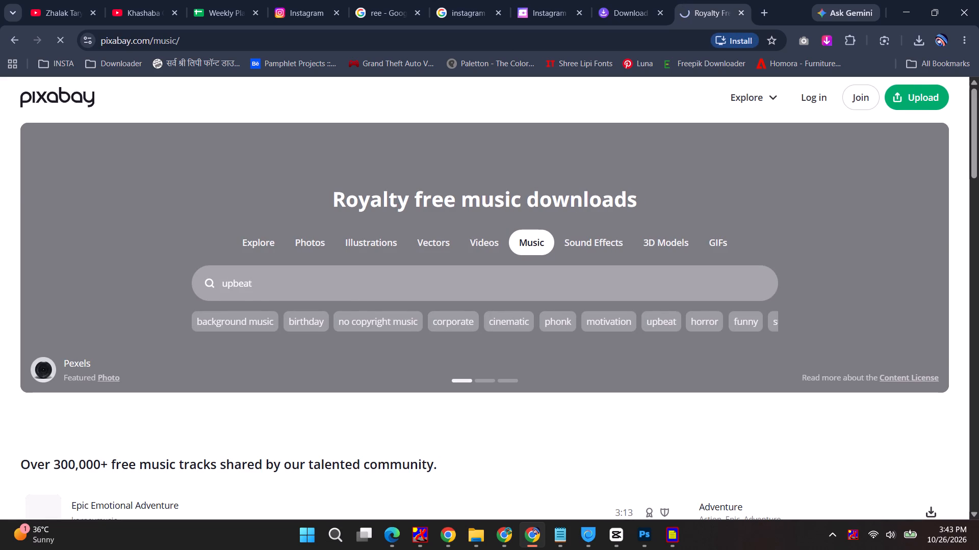
{"action": "scroll", "coordinate": [159, 450], "scroll_direction": "down", "scroll_amount": 2}
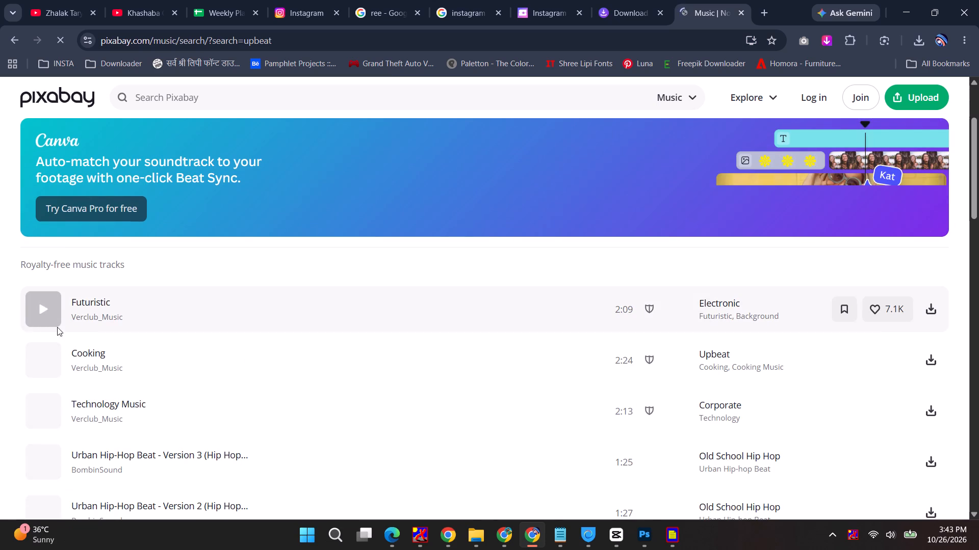
{"action": "scroll", "coordinate": [102, 423], "scroll_direction": "up", "scroll_amount": 4}
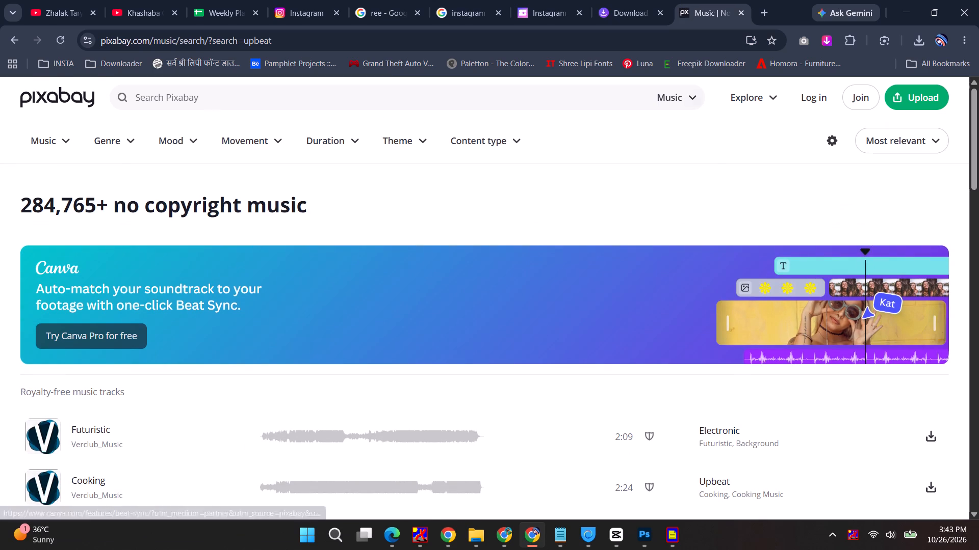
Search Pixabay Music for "upbeat patriot".
{"action": "left_click", "coordinate": [211, 104]}
{"action": "type", "text": "up"}
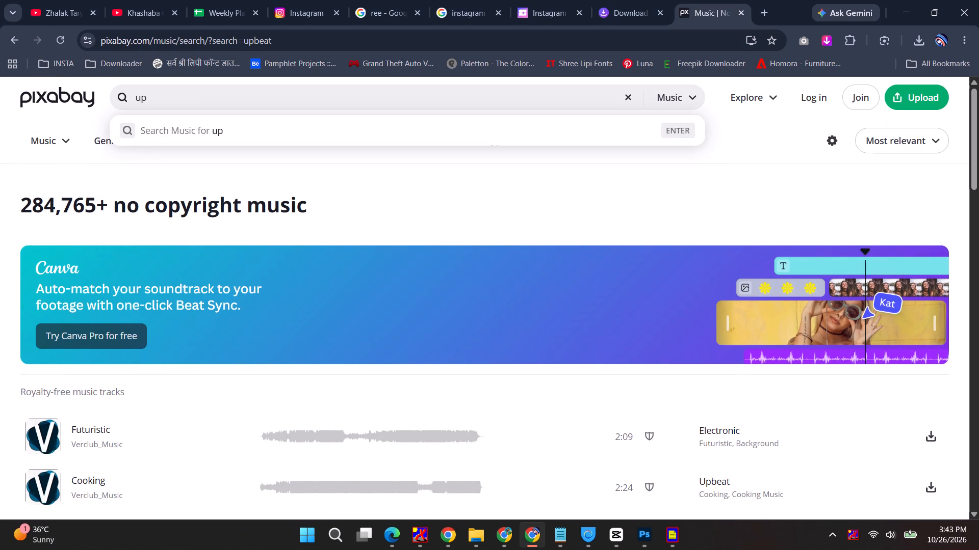
{"action": "type", "text": "beat"}
{"action": "key", "text": "space"}
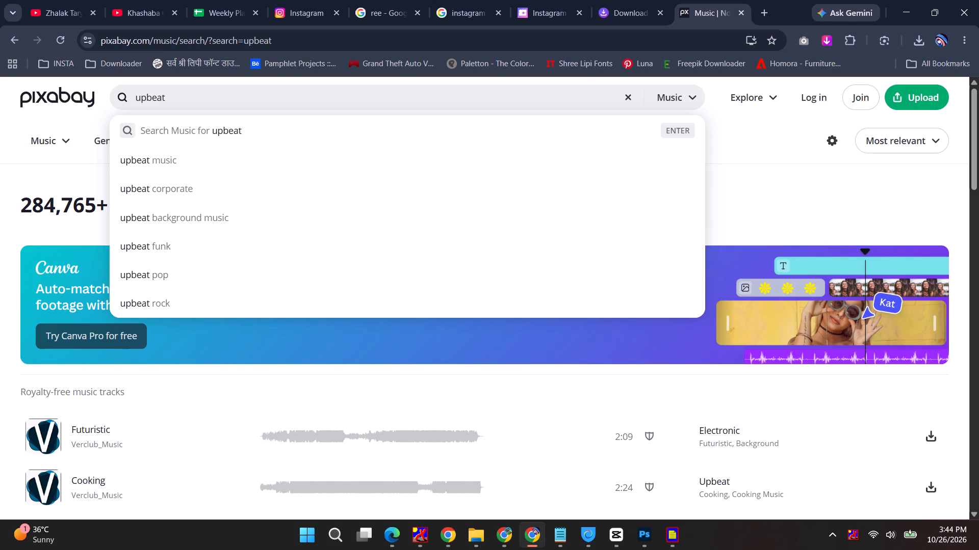
{"action": "type", "text": "patriot"}
{"action": "key", "text": "Return"}
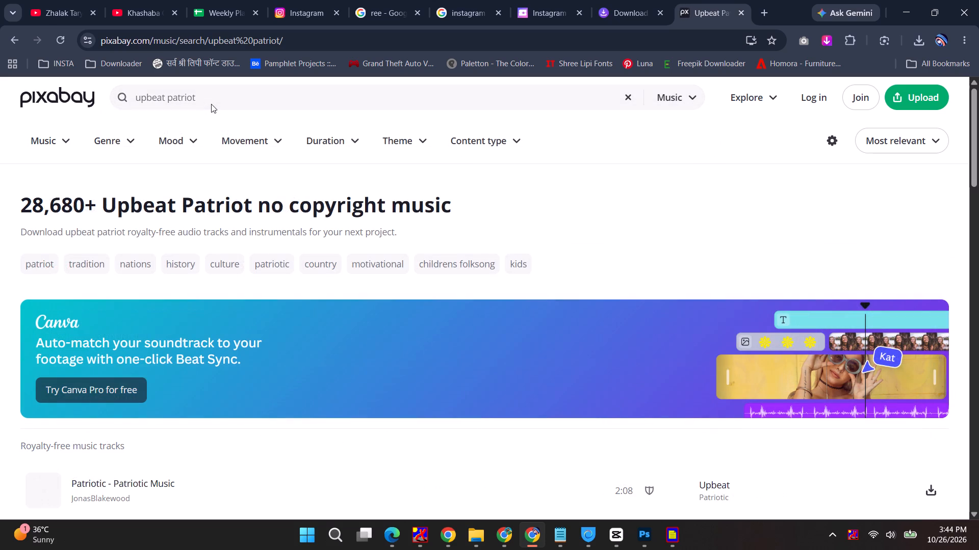
Listen to the Patriotic - Patriotic Music, Indian Patriotic - Indian Patriotic Music and Patriotic Motivational tracks.
{"action": "scroll", "coordinate": [175, 413], "scroll_direction": "down", "scroll_amount": 2}
{"action": "scroll", "coordinate": [54, 481], "scroll_direction": "down", "scroll_amount": 2}
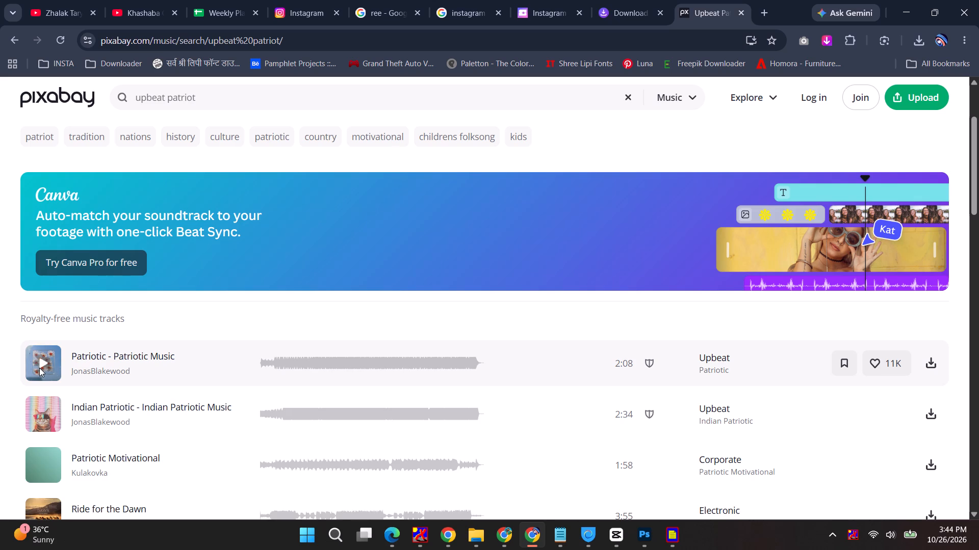
{"action": "left_click", "coordinate": [39, 367]}
{"action": "left_click", "coordinate": [44, 362]}
{"action": "left_click", "coordinate": [44, 364]}
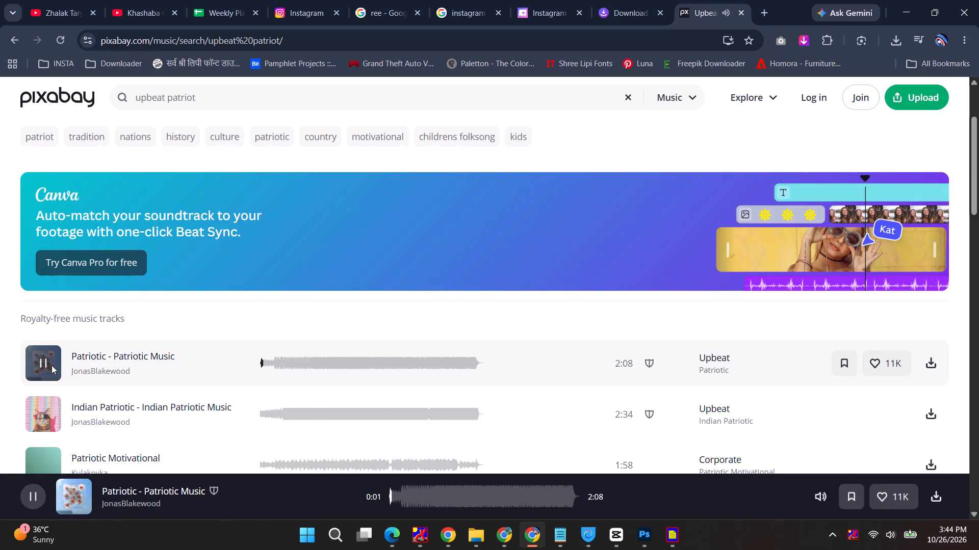
{"action": "left_click", "coordinate": [51, 416]}
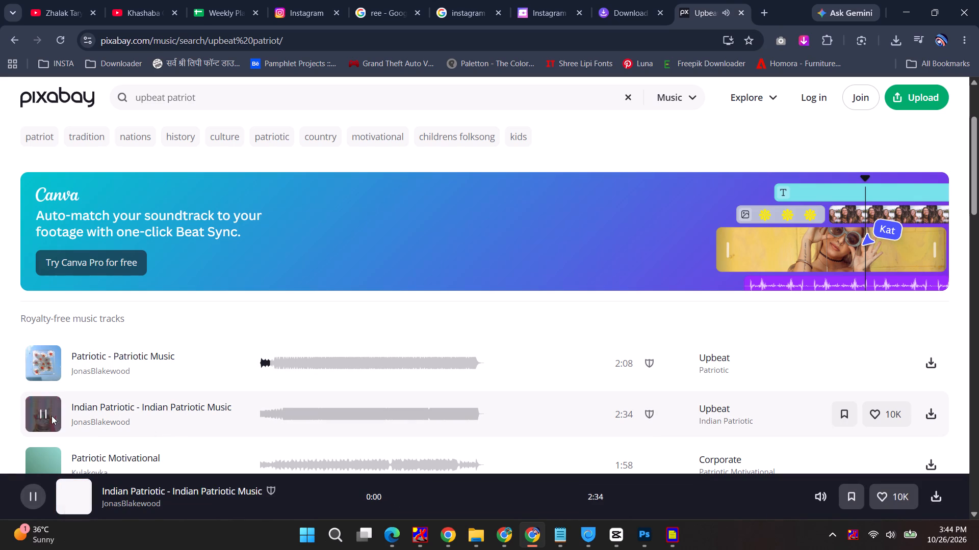
{"action": "left_click", "coordinate": [46, 413]}
{"action": "left_click", "coordinate": [38, 414]}
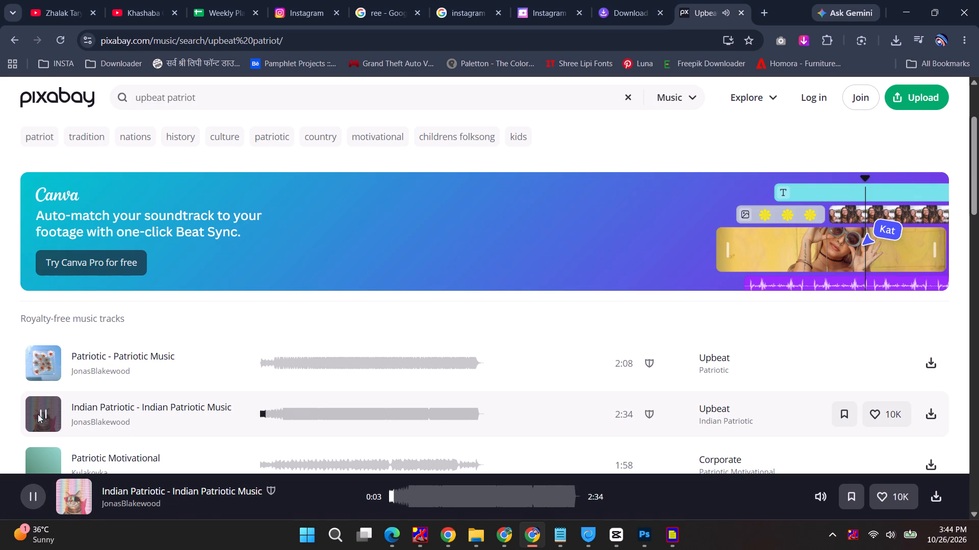
{"action": "scroll", "coordinate": [38, 414], "scroll_direction": "down", "scroll_amount": 1}
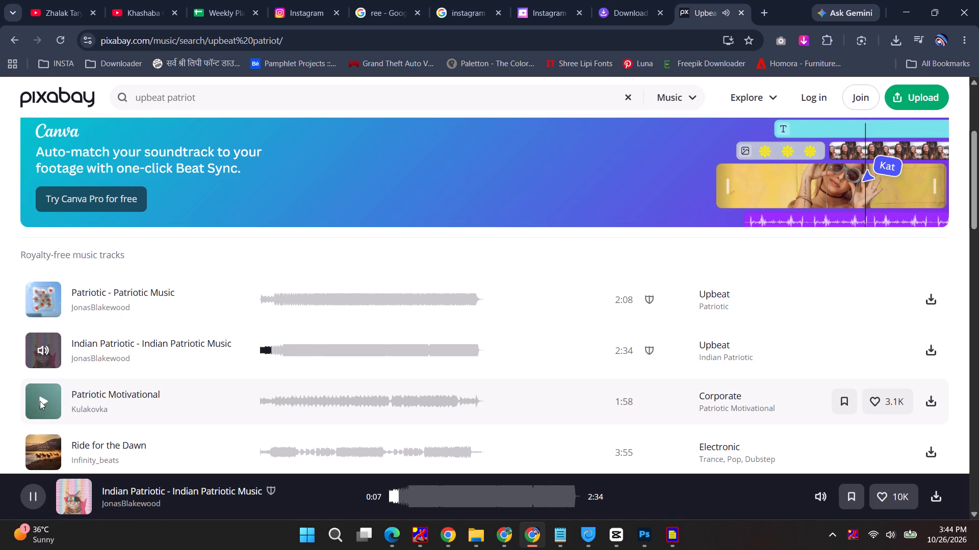
{"action": "left_click", "coordinate": [40, 401]}
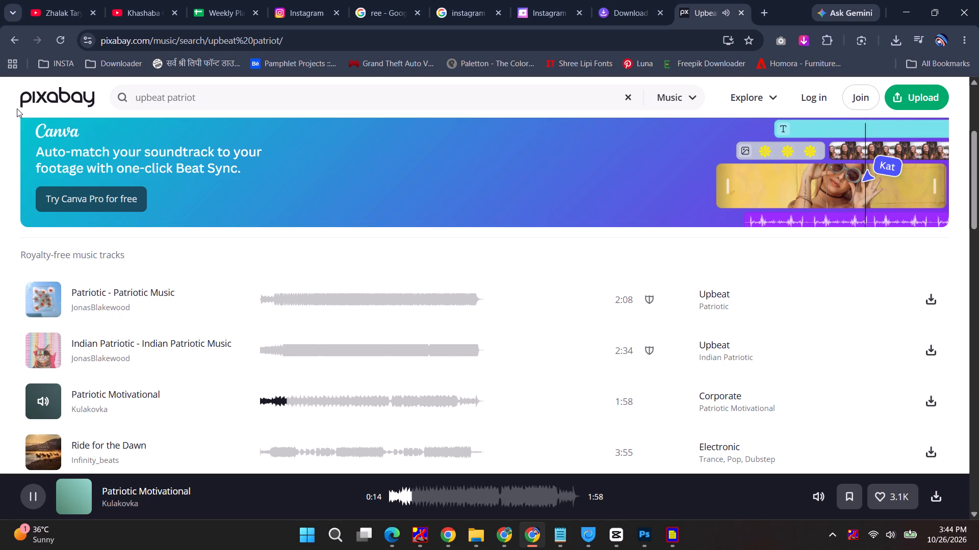
Stop the Patriotic Motivational preview, download that track by Kulakovka, and dismiss the thank-you dialog.
{"action": "left_click", "coordinate": [923, 399]}
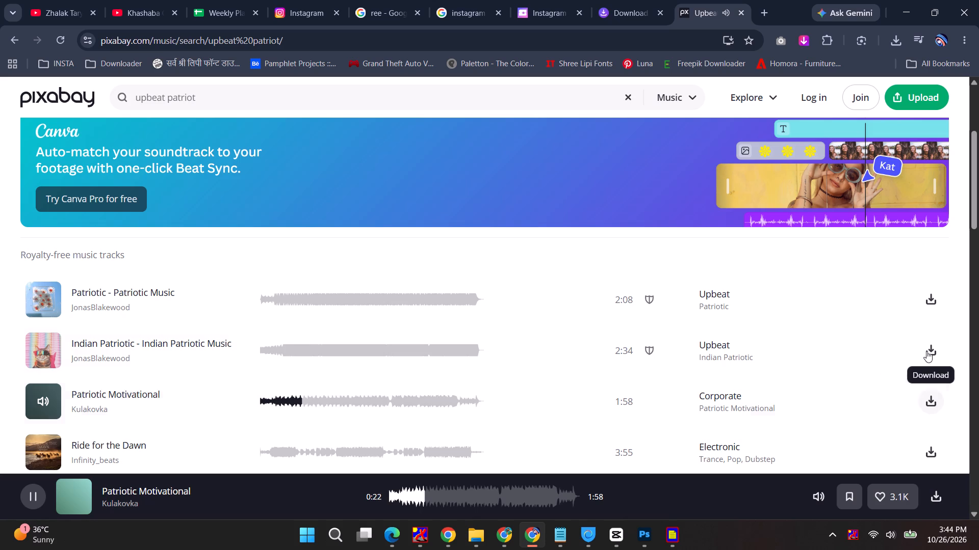
{"action": "scroll", "coordinate": [305, 399], "scroll_direction": "down", "scroll_amount": 2}
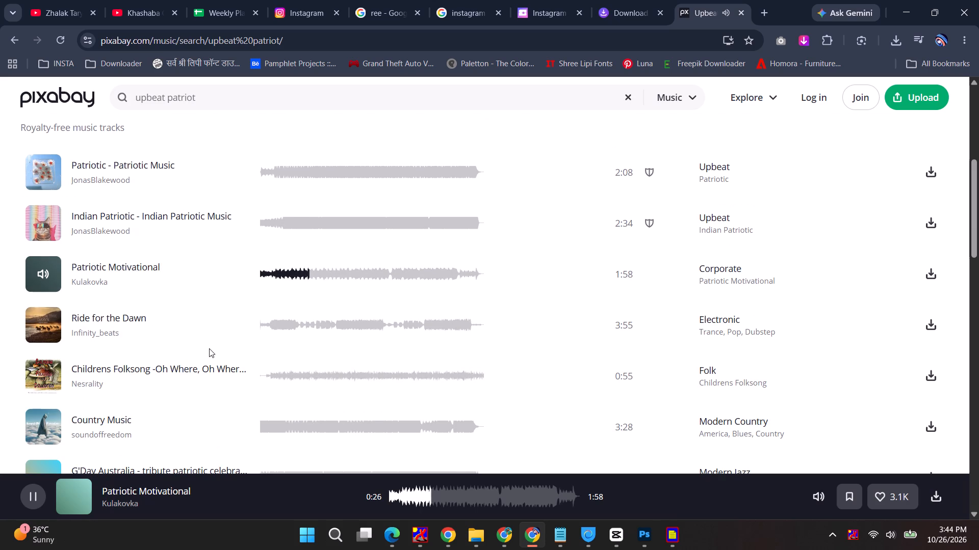
{"action": "left_click", "coordinate": [38, 276]}
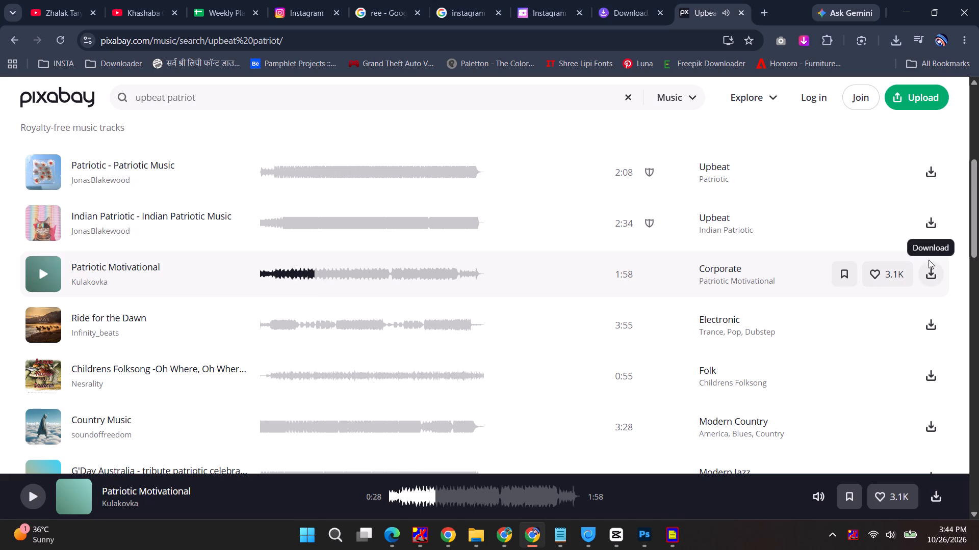
{"action": "left_click", "coordinate": [893, 41]}
{"action": "left_click", "coordinate": [894, 45]}
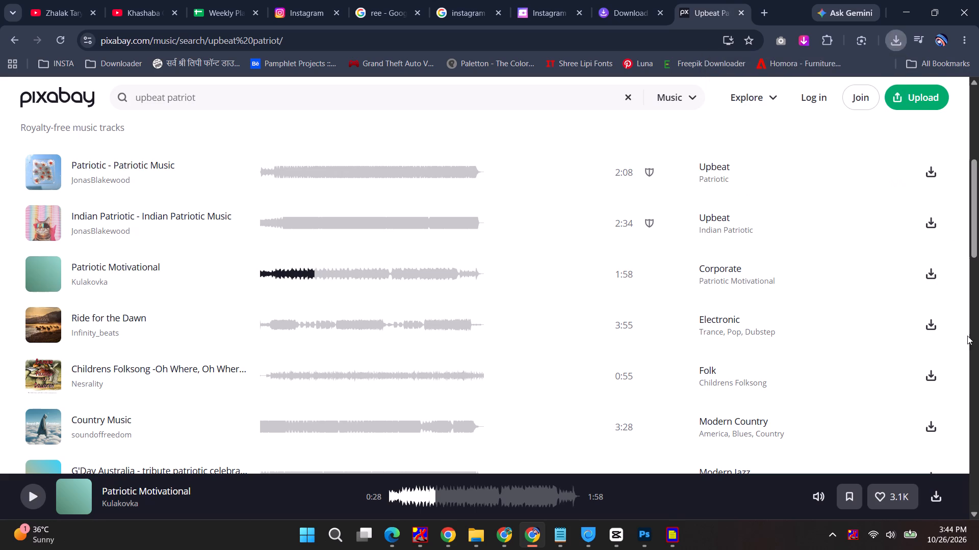
{"action": "left_click", "coordinate": [929, 269]}
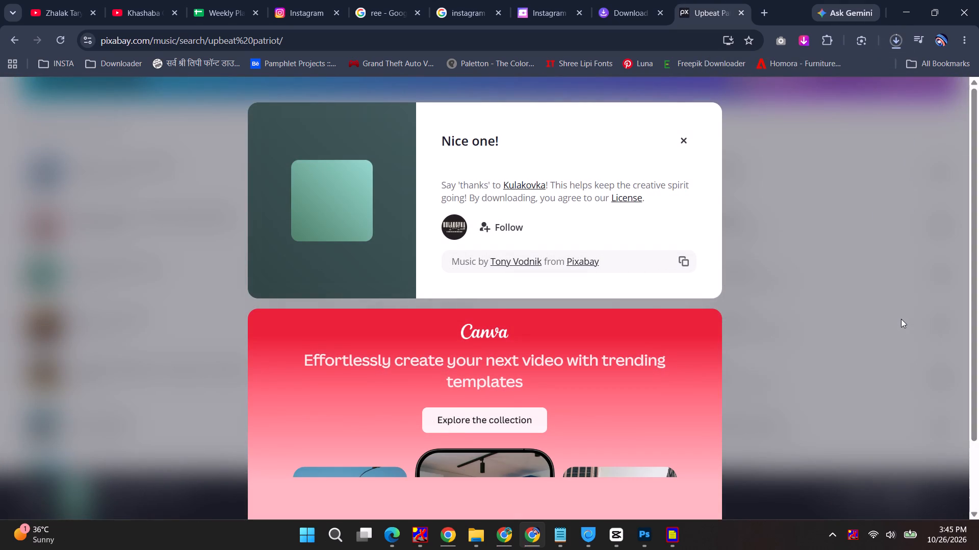
{"action": "left_click", "coordinate": [680, 138]}
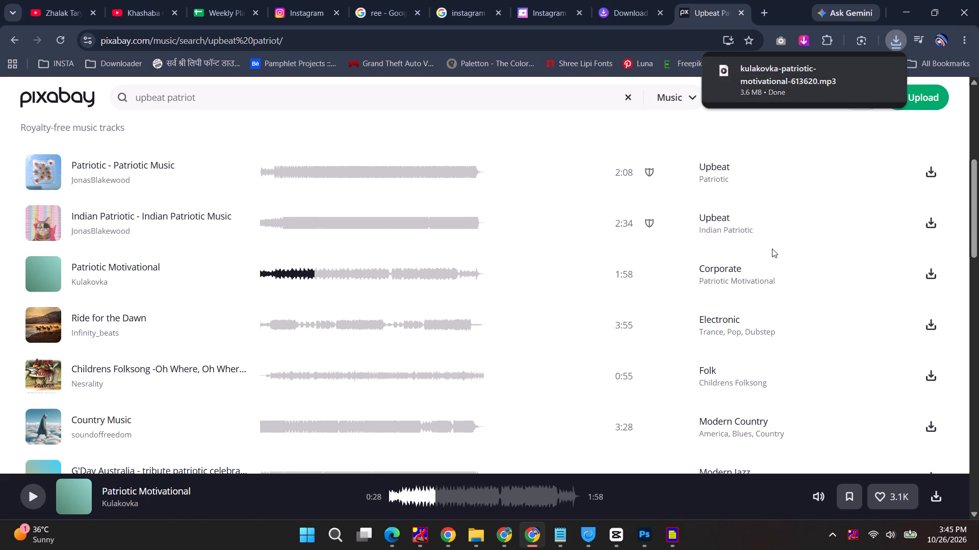
Import the downloaded kulakovka-patriotic-motivational-613620.mp3 from Chrome into the CapCut project's media.
{"action": "left_click", "coordinate": [649, 528]}
{"action": "left_click", "coordinate": [649, 526]}
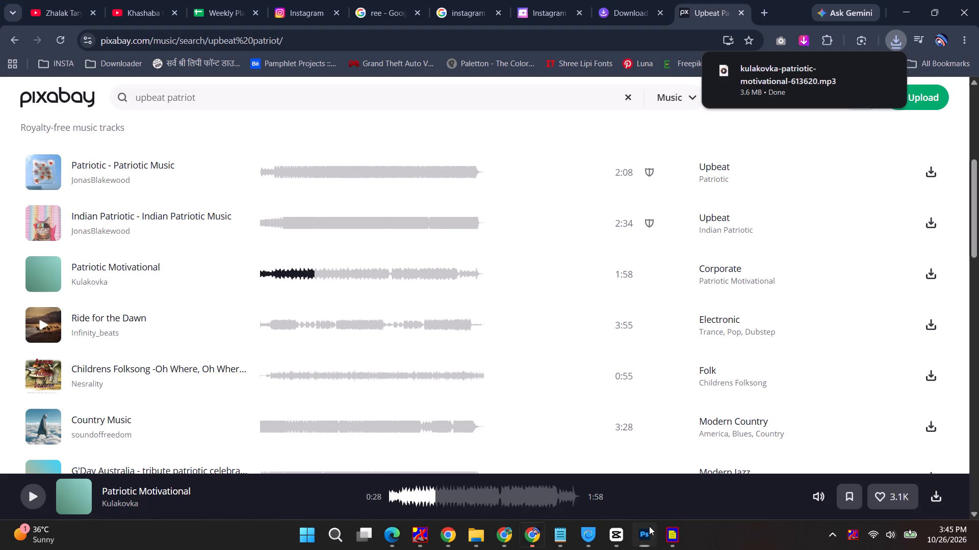
{"action": "left_click", "coordinate": [612, 530]}
{"action": "key", "text": "alt+Tab"}
{"action": "left_click_drag", "start_coordinate": [786, 80], "coordinate": [731, 142]}
{"action": "key", "text": "alt+Tab"}
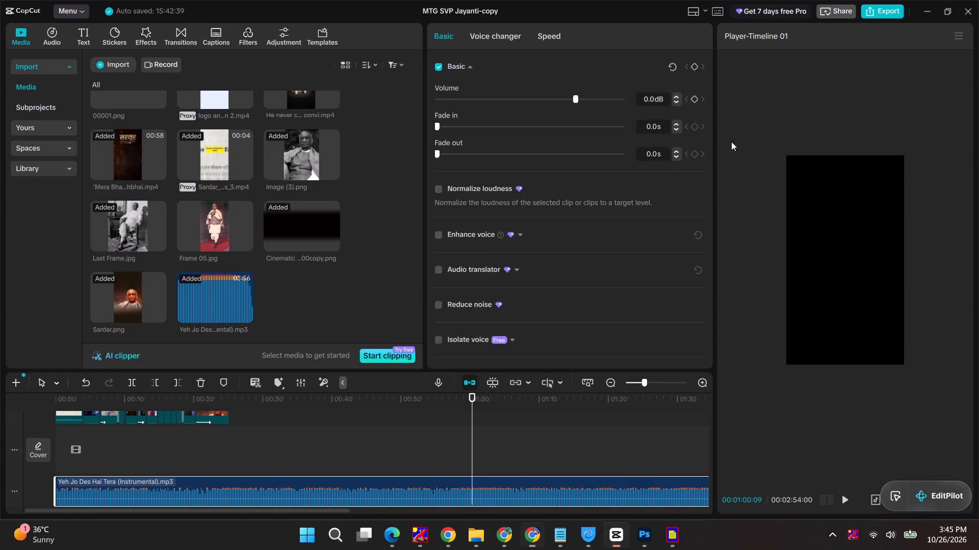
{"action": "left_click_drag", "start_coordinate": [731, 142], "coordinate": [343, 292]}
Delete the Yeh Jo Des Hai Tera (Instrumental) mp3 from the project media along with its timeline clip.
{"action": "left_click", "coordinate": [189, 304]}
{"action": "right_click", "coordinate": [189, 304]}
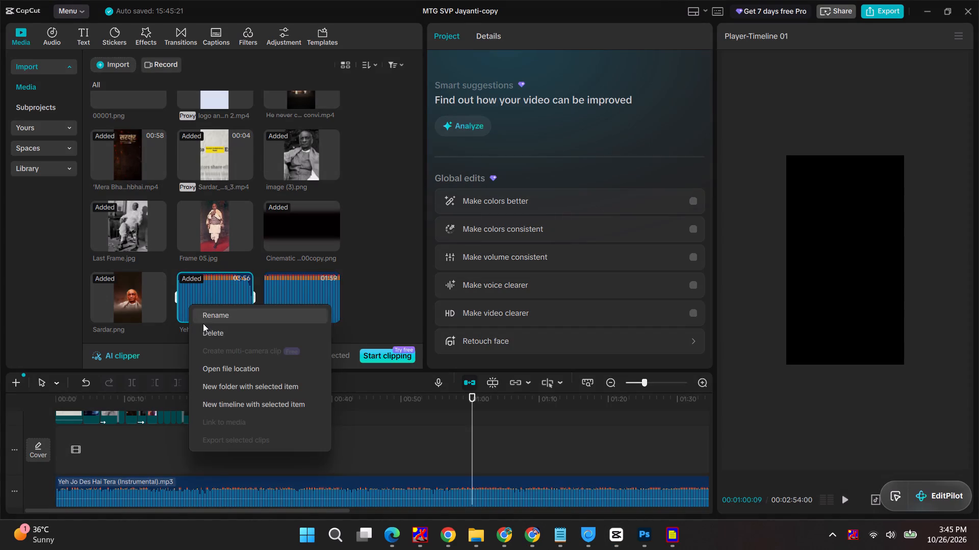
{"action": "left_click", "coordinate": [203, 329]}
{"action": "left_click", "coordinate": [458, 316]}
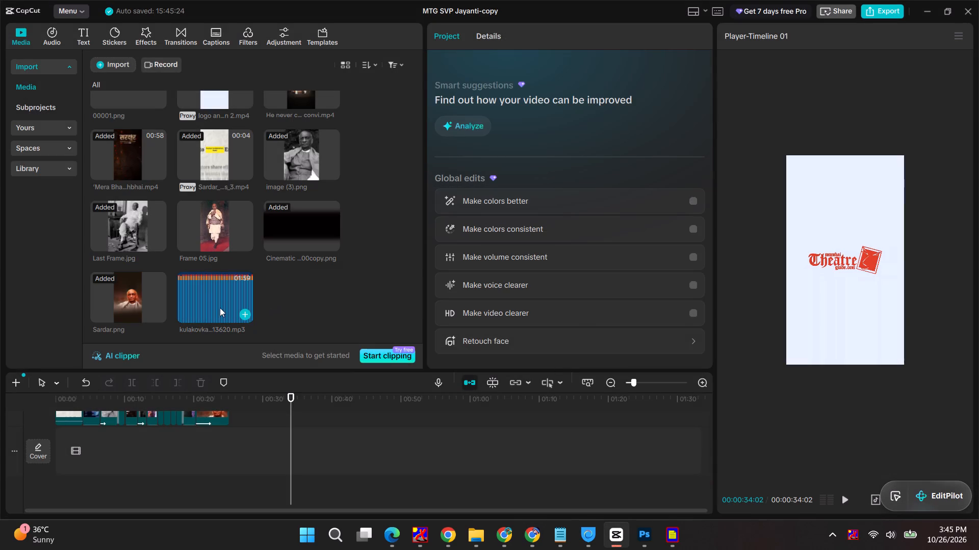
Add kulakovka-patriotic-motivational-613620.mp3 to the timeline as an audio clip starting at 00:00.
{"action": "left_click_drag", "start_coordinate": [217, 306], "coordinate": [50, 448]}
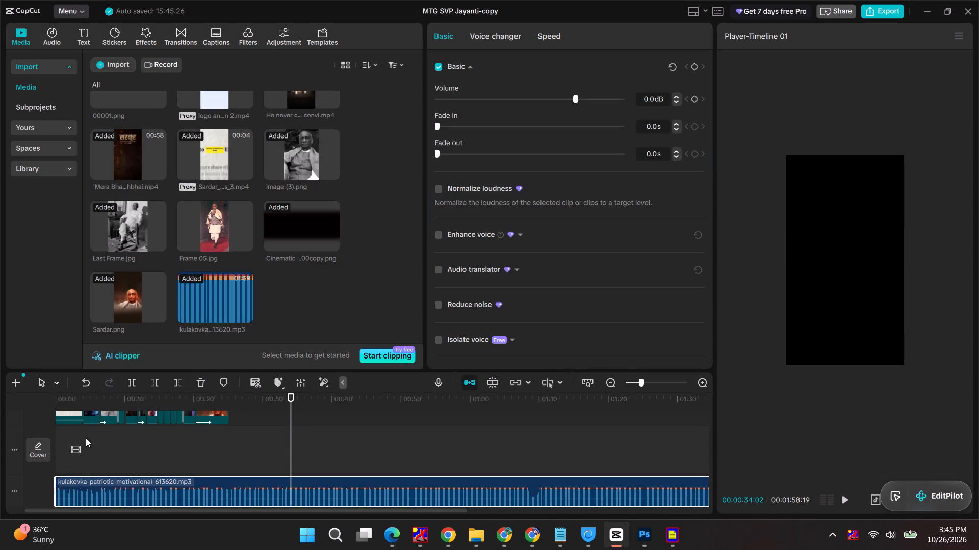
{"action": "left_click_drag", "start_coordinate": [91, 488], "coordinate": [90, 445]}
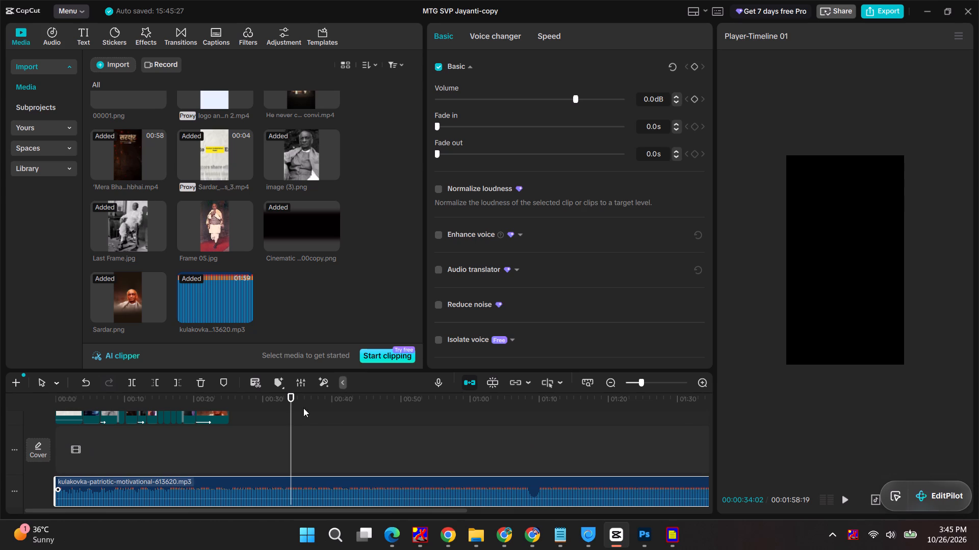
Find the end of the closing Sardar visual and split the music clip there at 00:00:24:29.
{"action": "left_click_drag", "start_coordinate": [286, 394], "coordinate": [168, 397]}
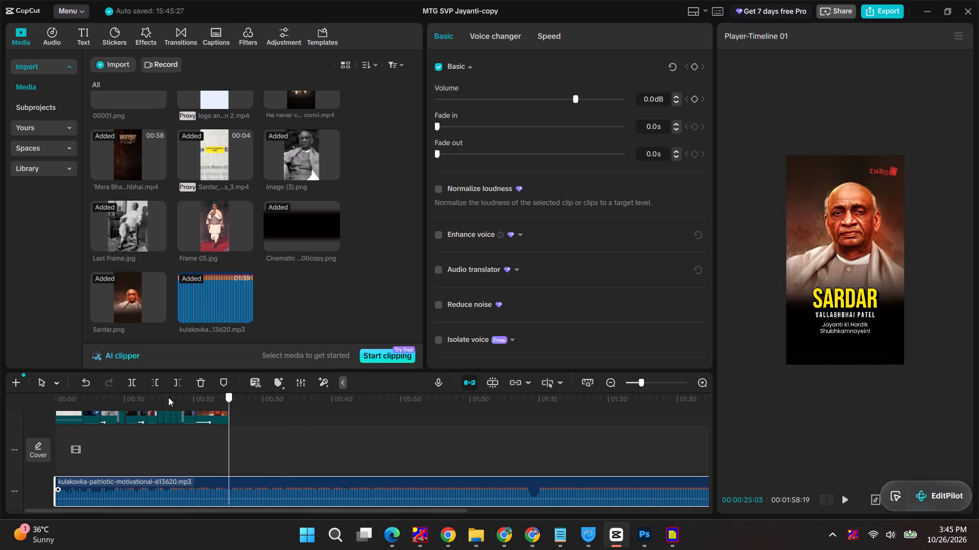
{"action": "left_click_drag", "start_coordinate": [168, 397], "coordinate": [33, 397]}
{"action": "key", "text": "space"}
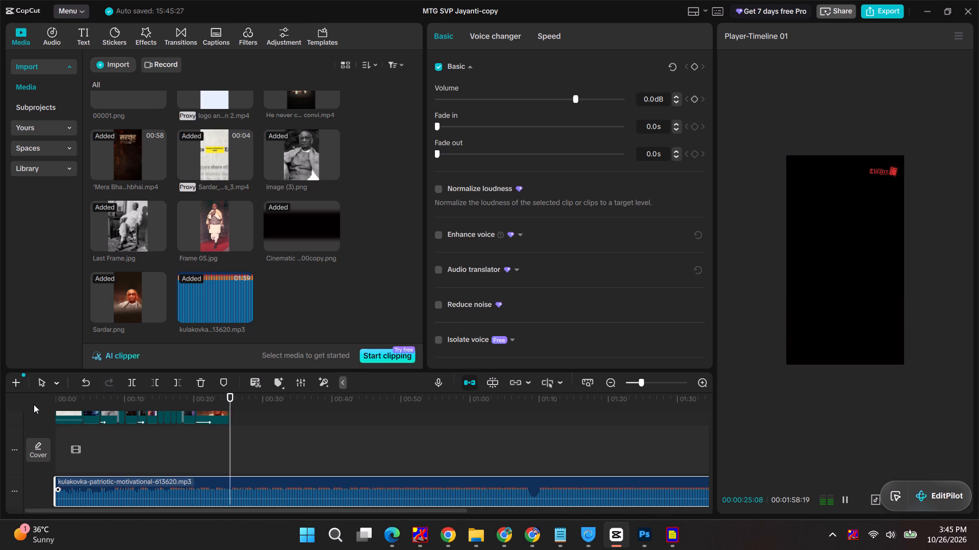
{"action": "left_click_drag", "start_coordinate": [241, 398], "coordinate": [232, 397]}
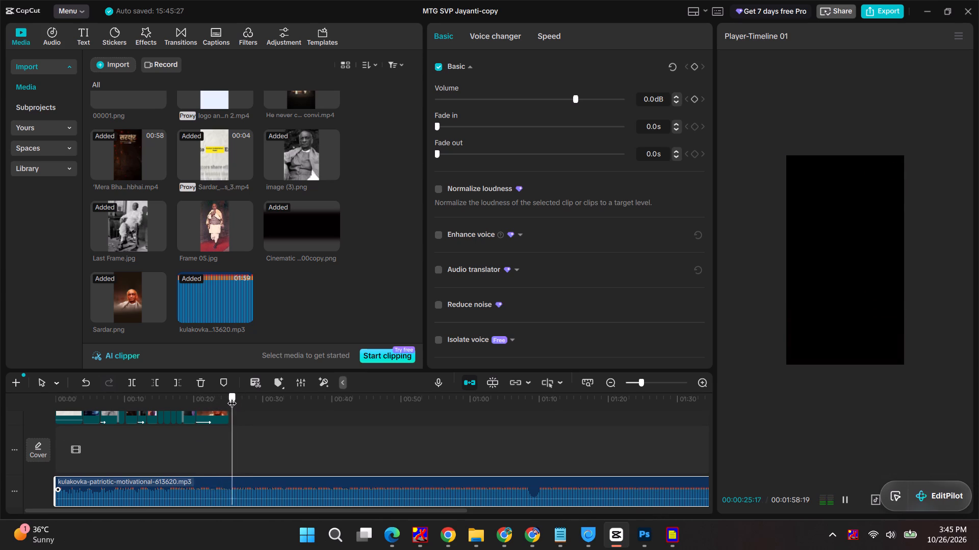
{"action": "left_click_drag", "start_coordinate": [232, 397], "coordinate": [228, 397]}
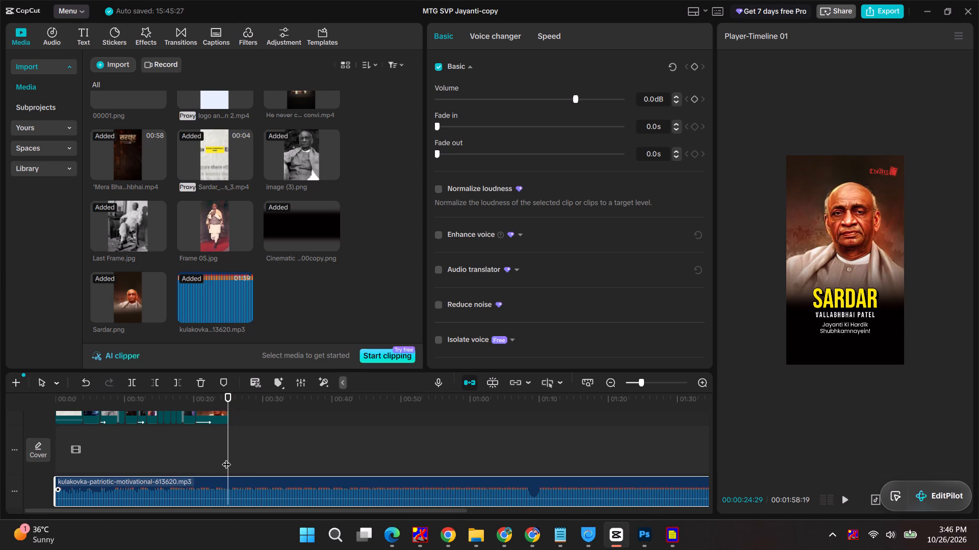
{"action": "key", "text": "ctrl+b"}
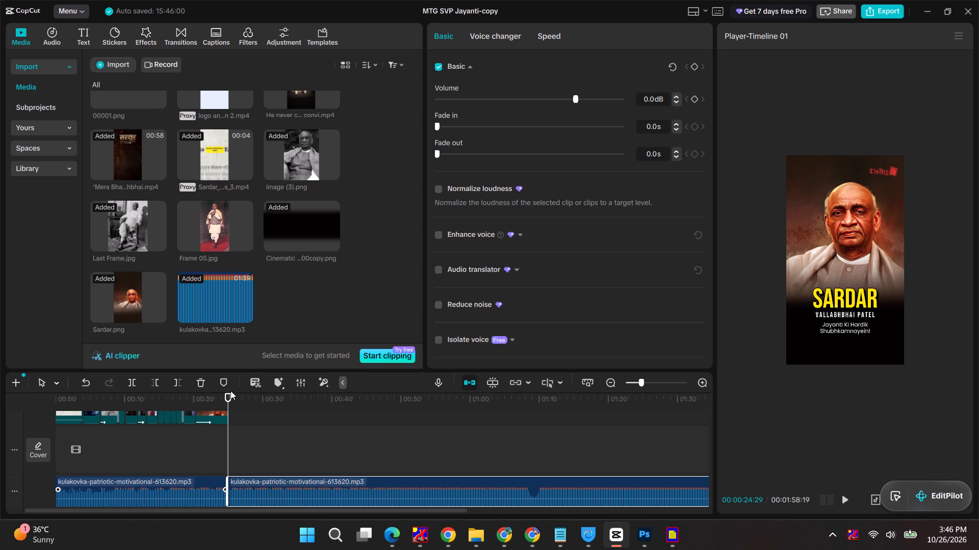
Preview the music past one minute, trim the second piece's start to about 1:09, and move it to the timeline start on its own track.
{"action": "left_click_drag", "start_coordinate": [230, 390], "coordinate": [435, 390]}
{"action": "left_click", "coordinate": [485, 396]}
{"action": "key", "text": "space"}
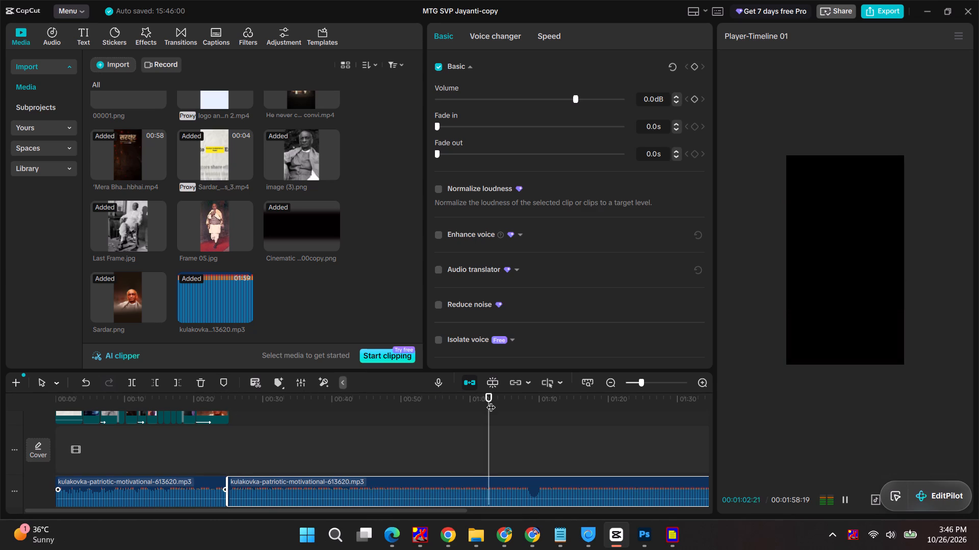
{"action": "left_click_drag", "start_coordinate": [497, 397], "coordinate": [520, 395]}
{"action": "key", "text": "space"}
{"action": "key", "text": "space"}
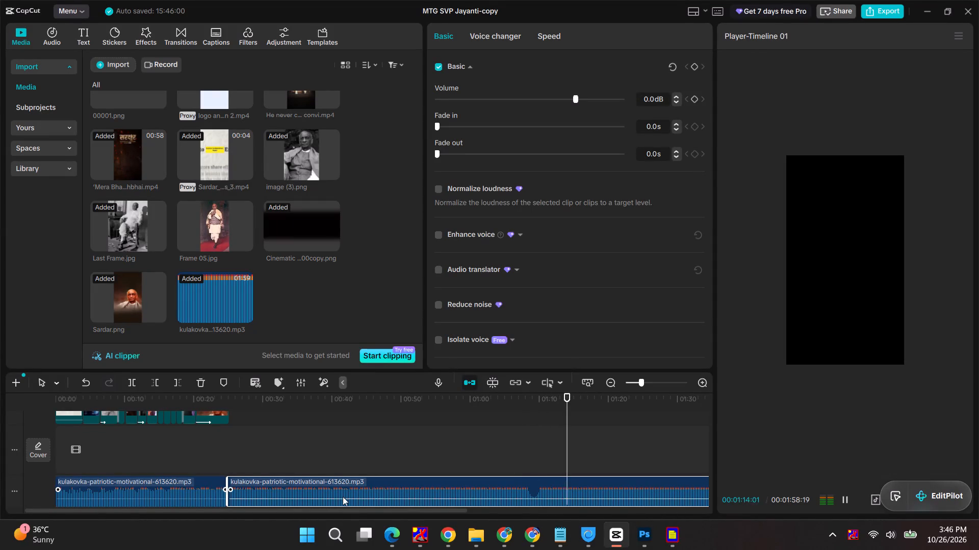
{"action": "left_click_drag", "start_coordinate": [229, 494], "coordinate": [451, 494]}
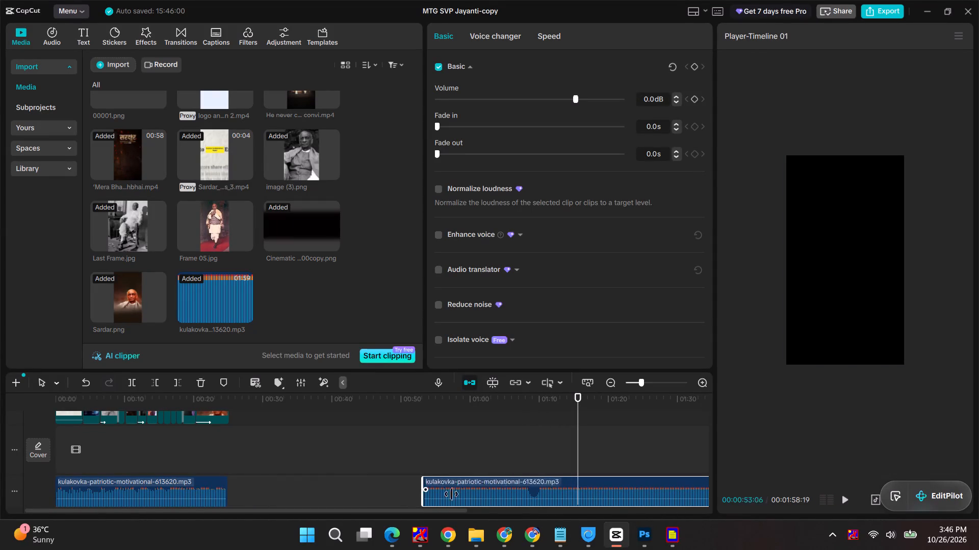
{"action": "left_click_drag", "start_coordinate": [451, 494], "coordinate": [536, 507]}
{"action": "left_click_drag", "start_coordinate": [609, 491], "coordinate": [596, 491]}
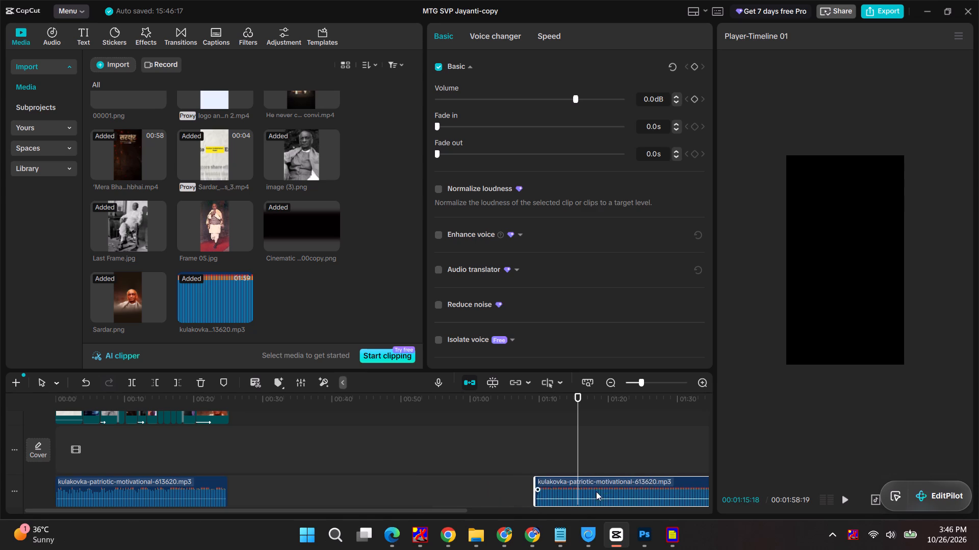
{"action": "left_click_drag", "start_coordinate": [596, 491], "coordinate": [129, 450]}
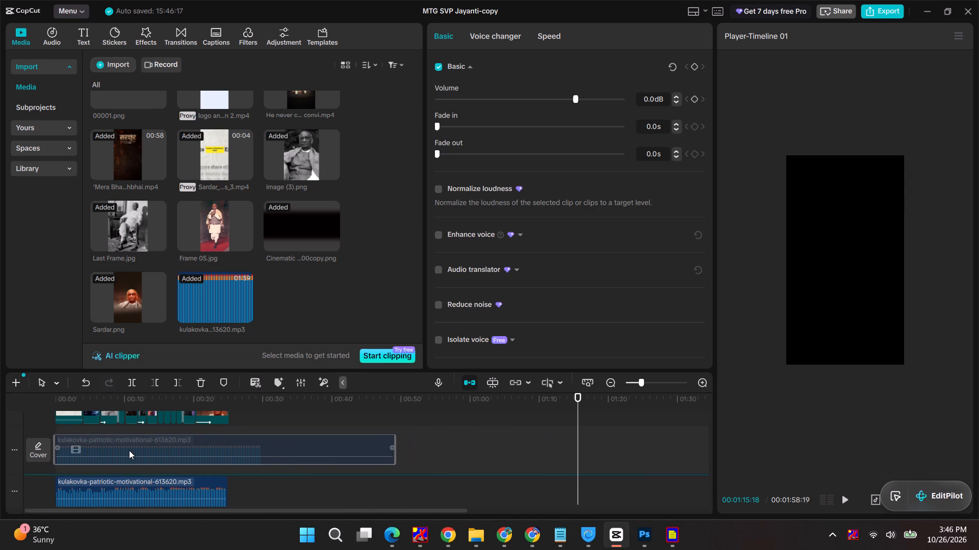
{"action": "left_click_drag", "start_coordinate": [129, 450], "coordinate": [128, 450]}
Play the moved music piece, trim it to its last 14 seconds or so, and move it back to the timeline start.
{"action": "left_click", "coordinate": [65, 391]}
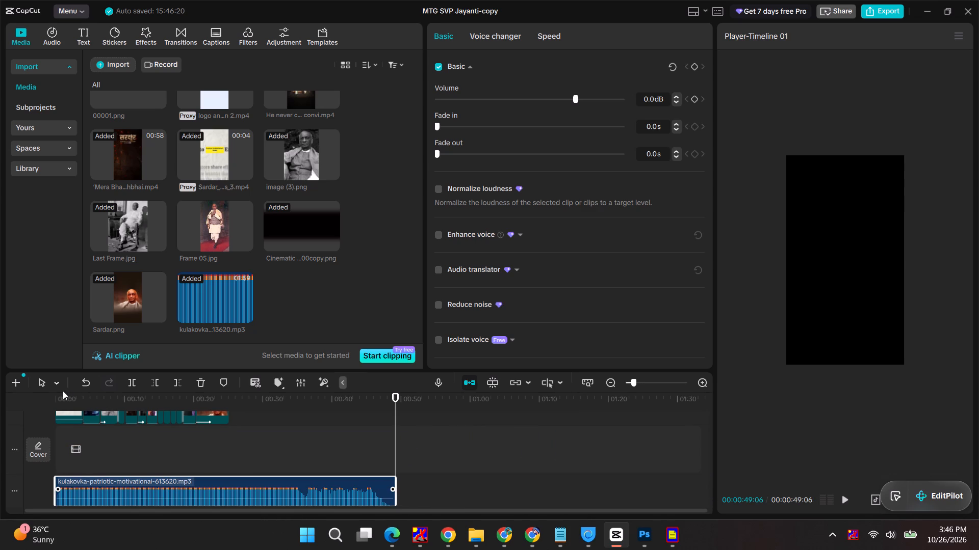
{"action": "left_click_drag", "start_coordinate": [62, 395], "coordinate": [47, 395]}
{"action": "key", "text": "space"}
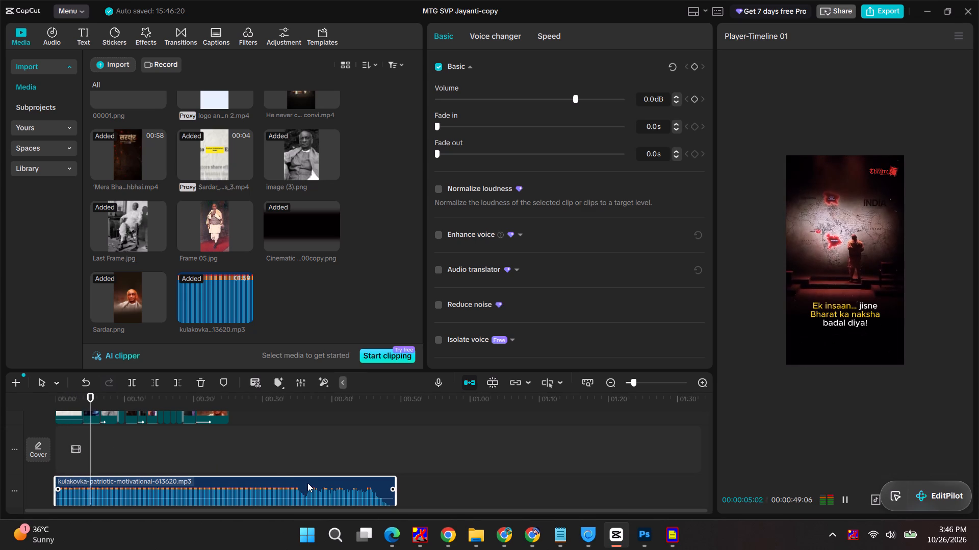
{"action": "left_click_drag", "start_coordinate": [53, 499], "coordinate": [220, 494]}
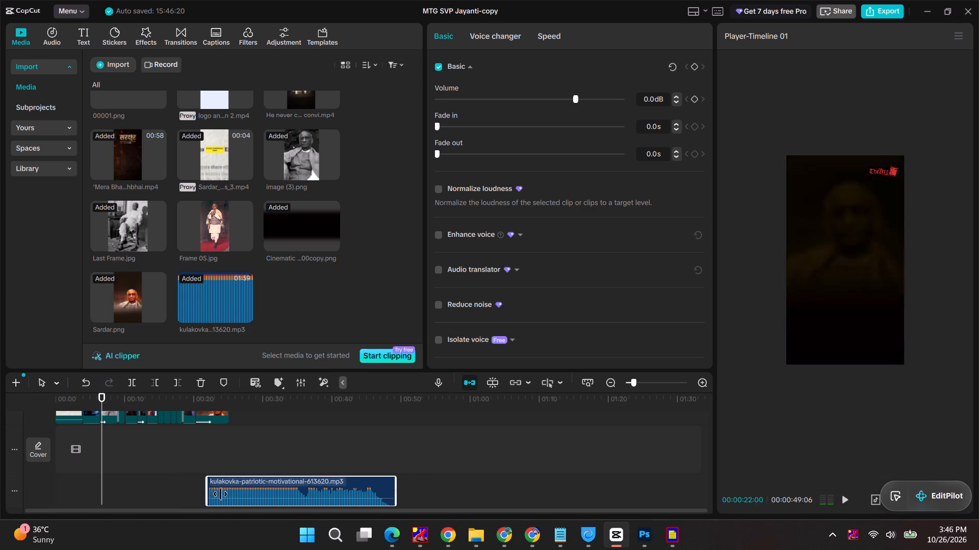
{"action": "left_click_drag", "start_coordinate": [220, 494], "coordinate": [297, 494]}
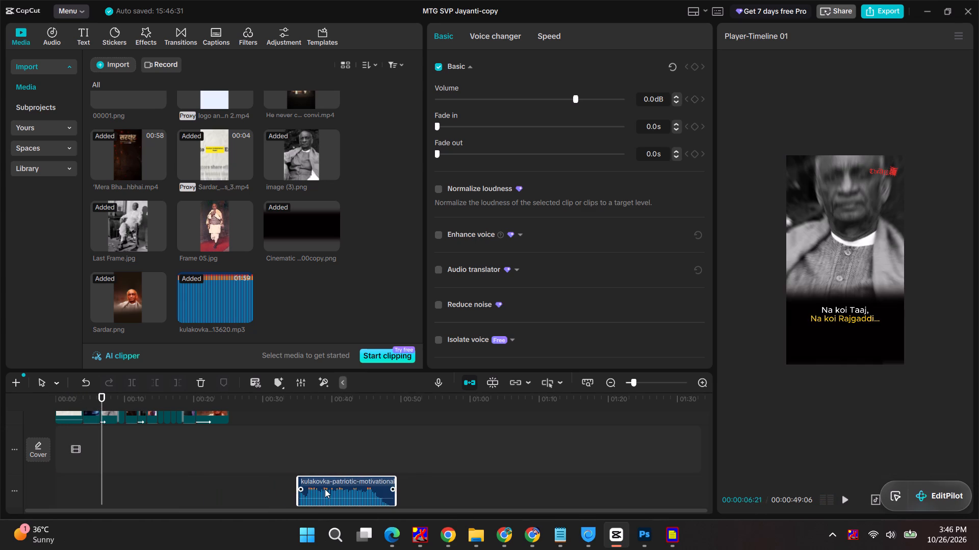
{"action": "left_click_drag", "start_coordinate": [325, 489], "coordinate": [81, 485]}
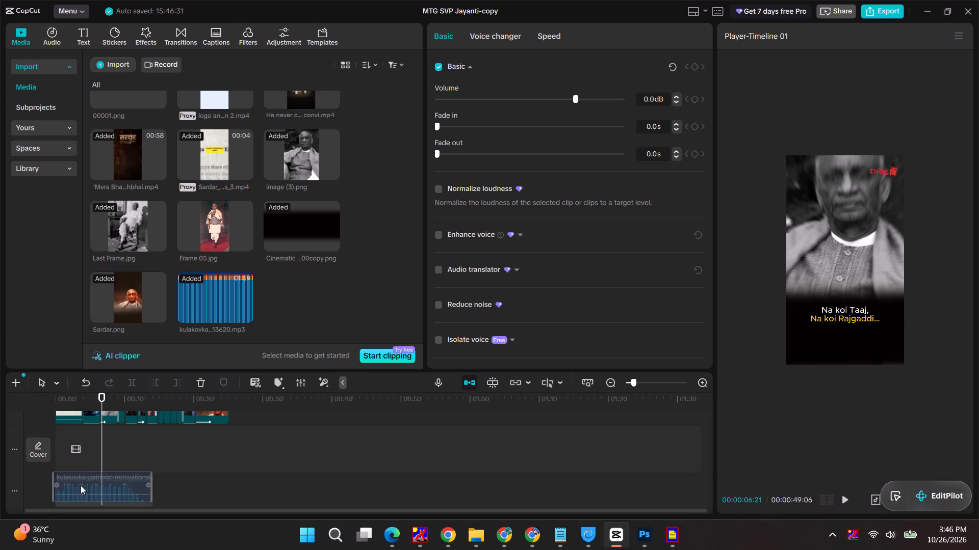
Play the short ending piece of the music against the video and delete it from the timeline.
{"action": "scroll", "coordinate": [121, 462], "scroll_direction": "down", "scroll_amount": 4}
{"action": "left_click_drag", "start_coordinate": [60, 399], "coordinate": [28, 397]}
{"action": "key", "text": "space"}
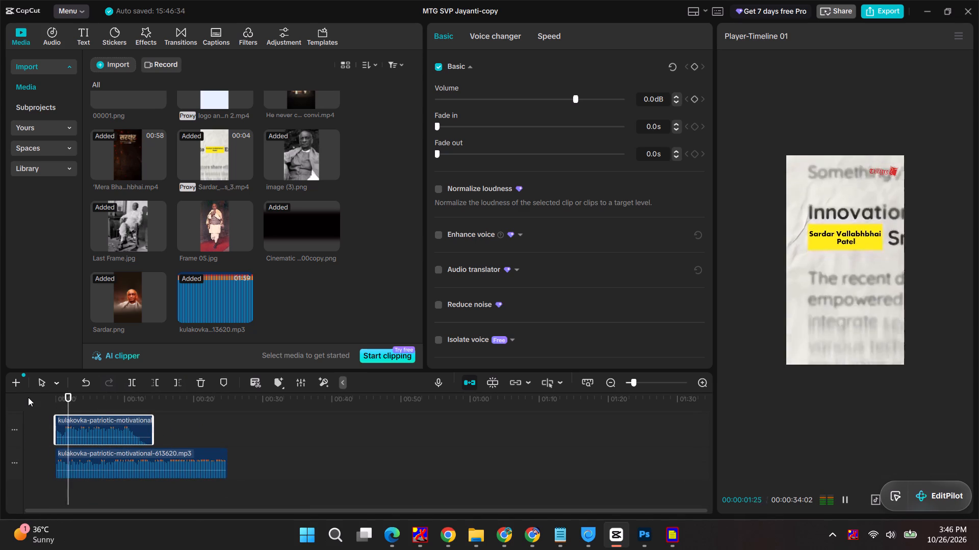
{"action": "right_click", "coordinate": [137, 427]}
{"action": "left_click", "coordinate": [177, 287]}
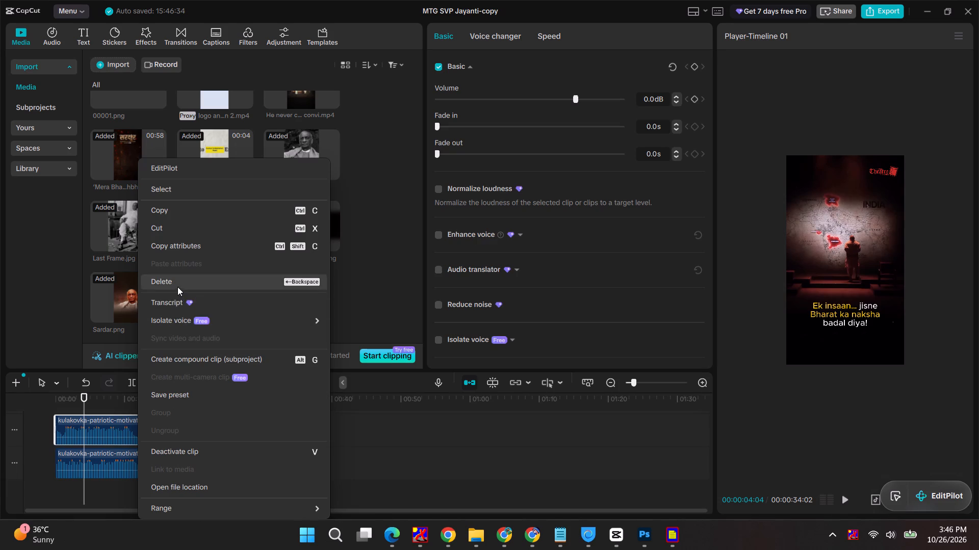
Add a 2.1 s fade-out to the remaining music clip and play the reel from the beginning.
{"action": "scroll", "coordinate": [92, 457], "scroll_direction": "up", "scroll_amount": 1}
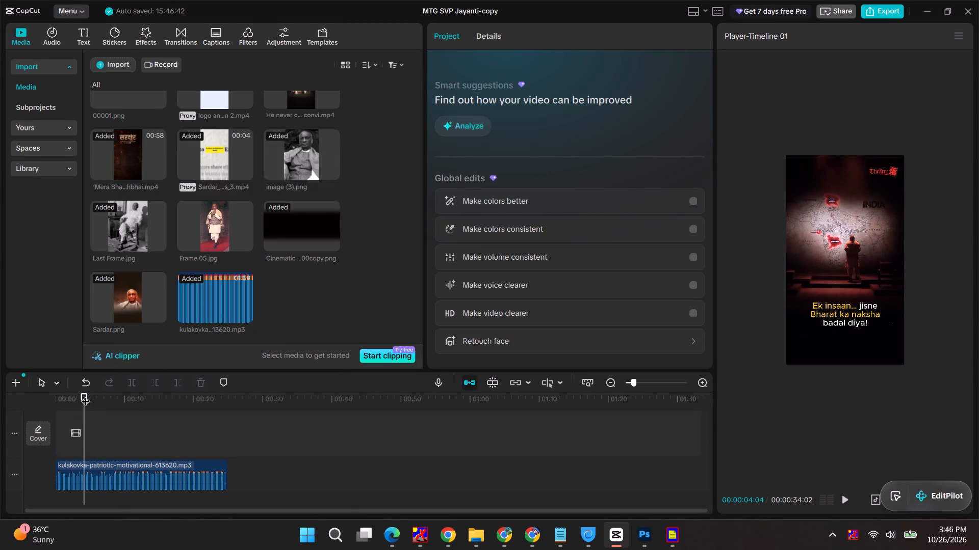
{"action": "left_click_drag", "start_coordinate": [85, 394], "coordinate": [28, 393]}
{"action": "left_click", "coordinate": [193, 487]}
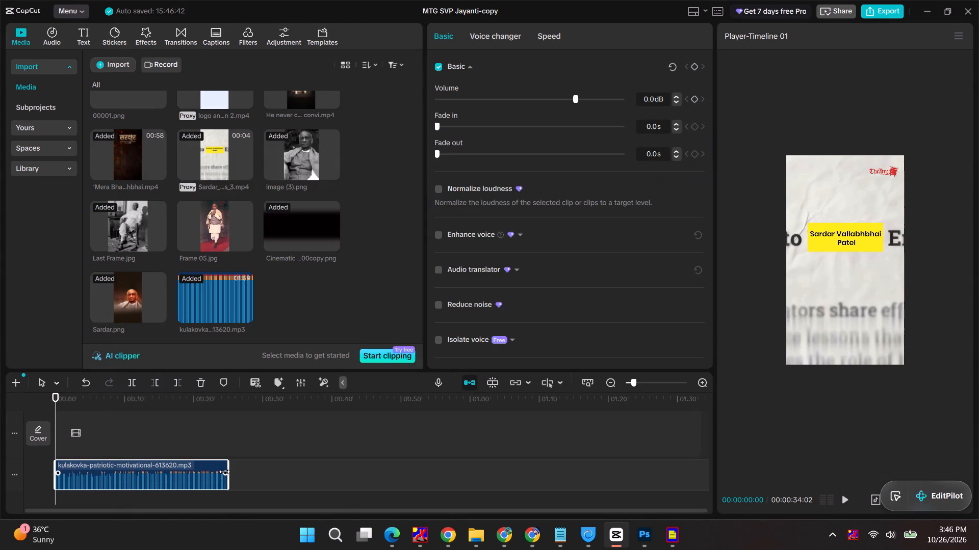
{"action": "left_click_drag", "start_coordinate": [224, 472], "coordinate": [210, 472]}
{"action": "key", "text": "space"}
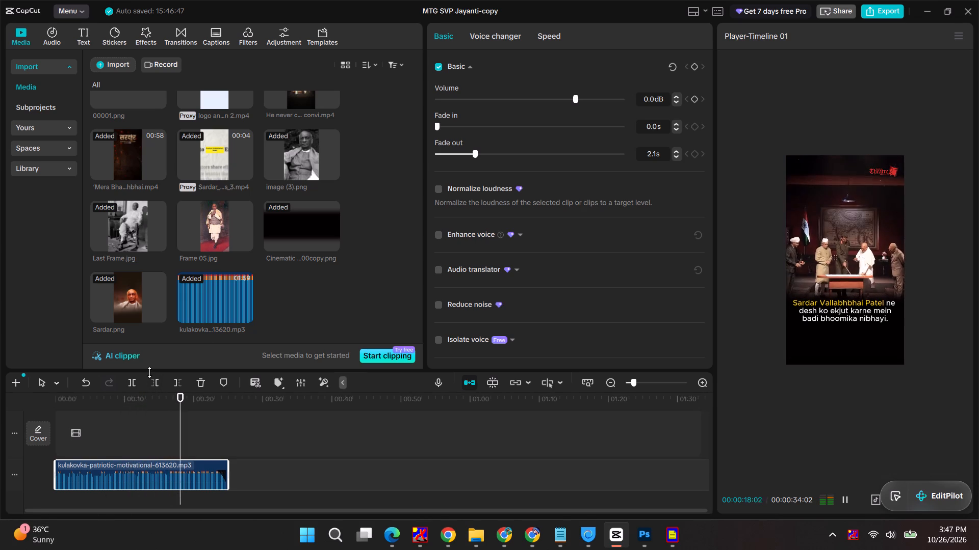
Enlarge the timeline area and examine how the music, text and picture layers end before the logo animation.
{"action": "left_click_drag", "start_coordinate": [158, 372], "coordinate": [165, 277]}
{"action": "left_click", "coordinate": [113, 377]}
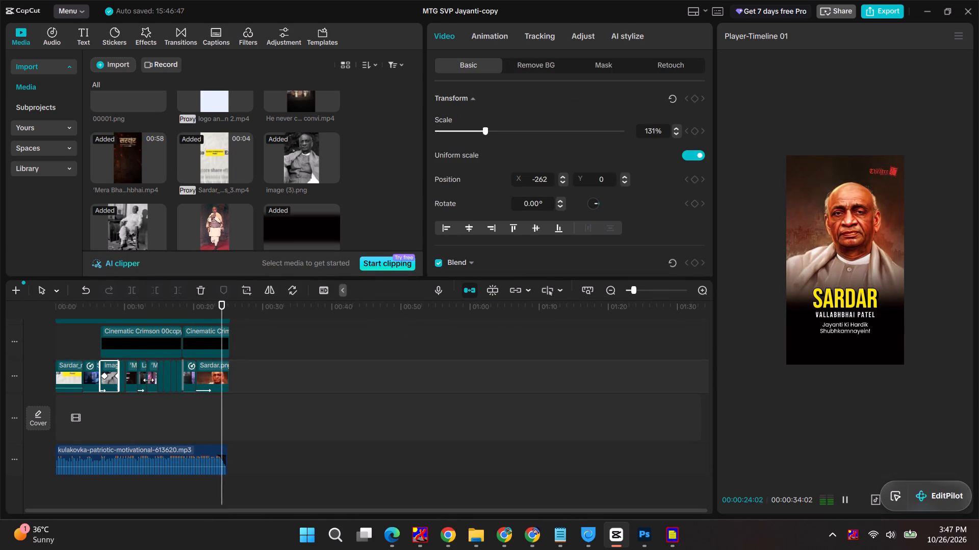
{"action": "left_click_drag", "start_coordinate": [233, 302], "coordinate": [217, 304]}
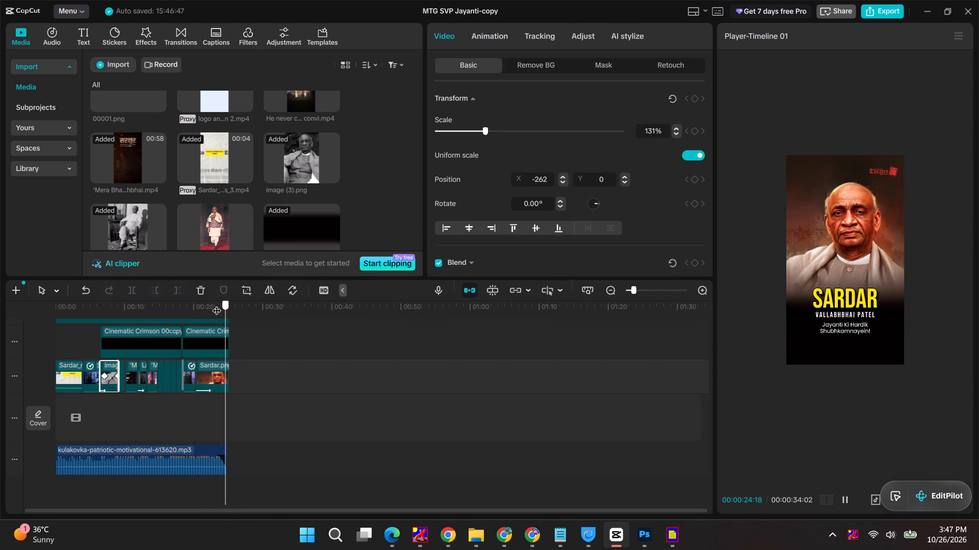
{"action": "left_click_drag", "start_coordinate": [217, 304], "coordinate": [231, 308]}
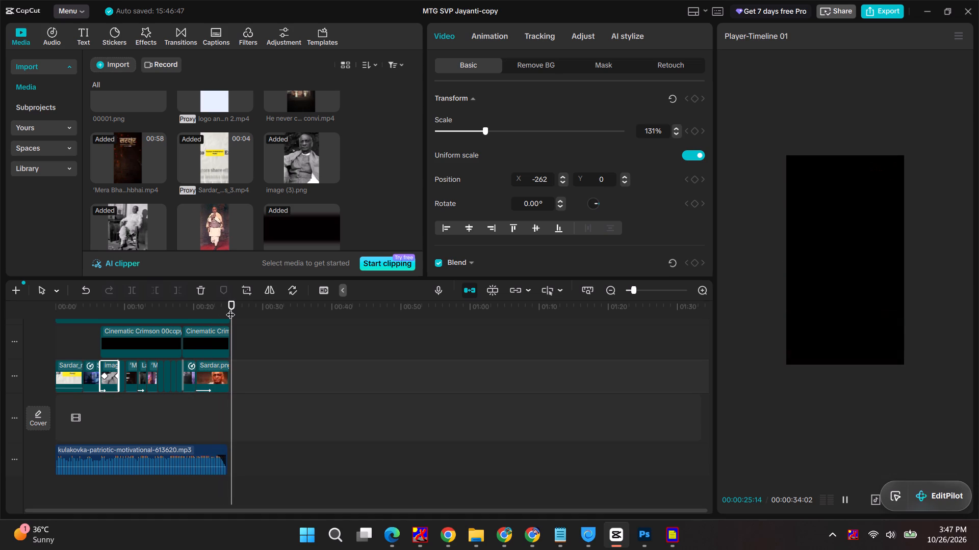
{"action": "scroll", "coordinate": [255, 430], "scroll_direction": "up", "scroll_amount": 7}
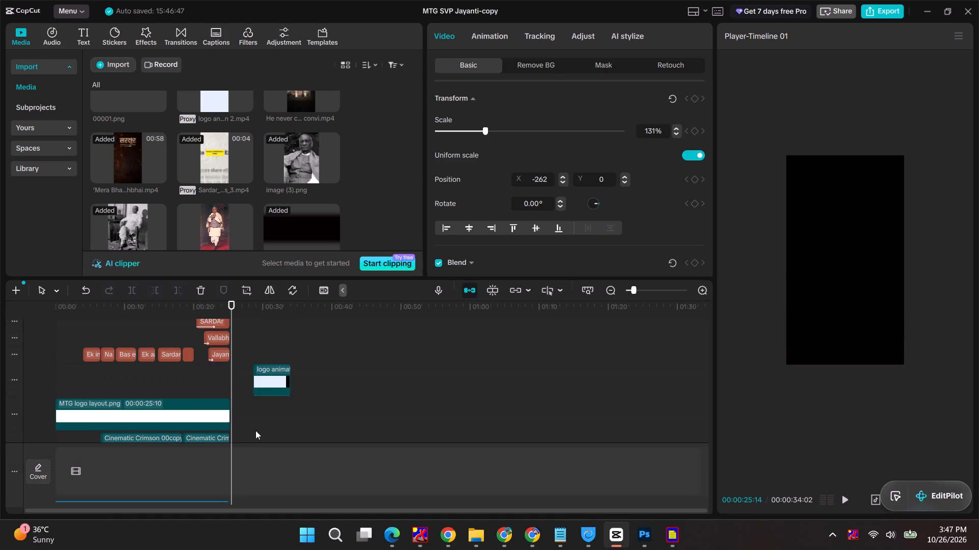
{"action": "scroll", "coordinate": [267, 386], "scroll_direction": "up", "scroll_amount": 2}
{"action": "scroll", "coordinate": [246, 408], "scroll_direction": "down", "scroll_amount": 4}
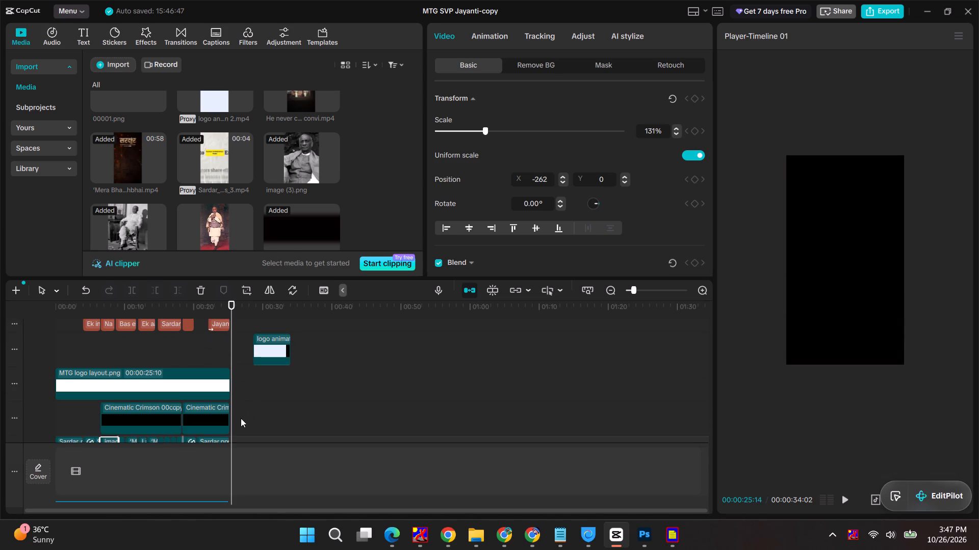
{"action": "scroll", "coordinate": [231, 421], "scroll_direction": "up", "scroll_amount": 5}
{"action": "scroll", "coordinate": [235, 340], "scroll_direction": "down", "scroll_amount": 3}
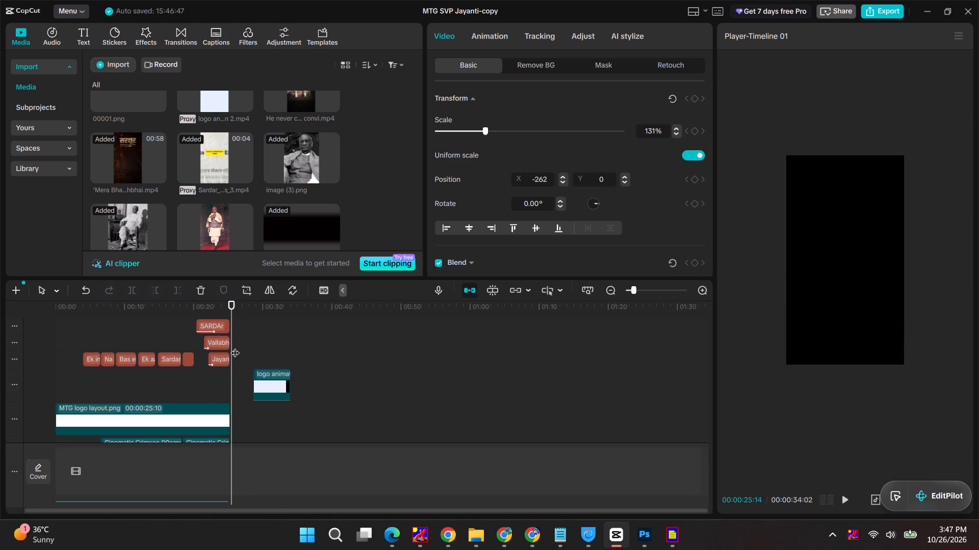
{"action": "scroll", "coordinate": [237, 376], "scroll_direction": "down", "scroll_amount": 4}
Extend the end of the music clip to 00:00:34:02, matching the end of the logo animation.
{"action": "left_click_drag", "start_coordinate": [234, 301], "coordinate": [293, 298]}
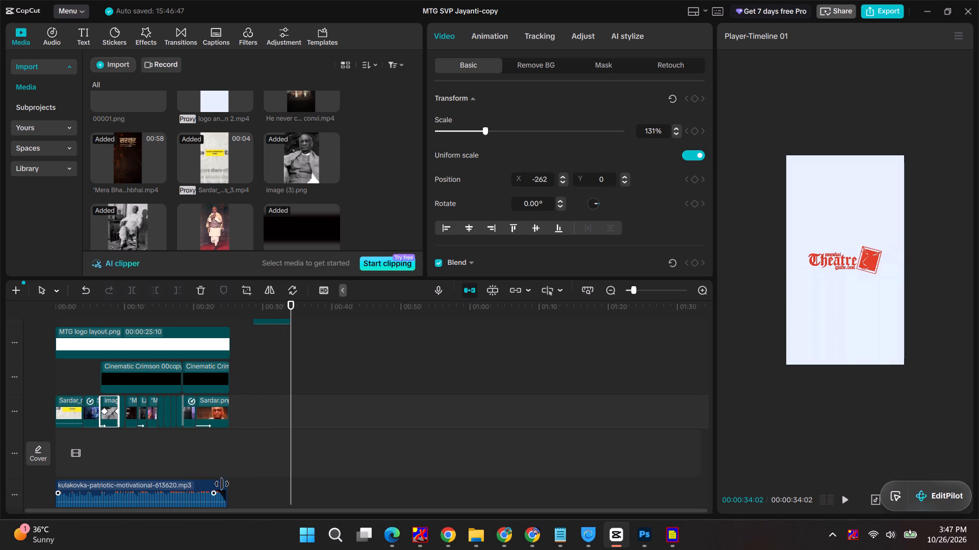
{"action": "left_click", "coordinate": [216, 489]}
{"action": "left_click_drag", "start_coordinate": [228, 491], "coordinate": [290, 483]}
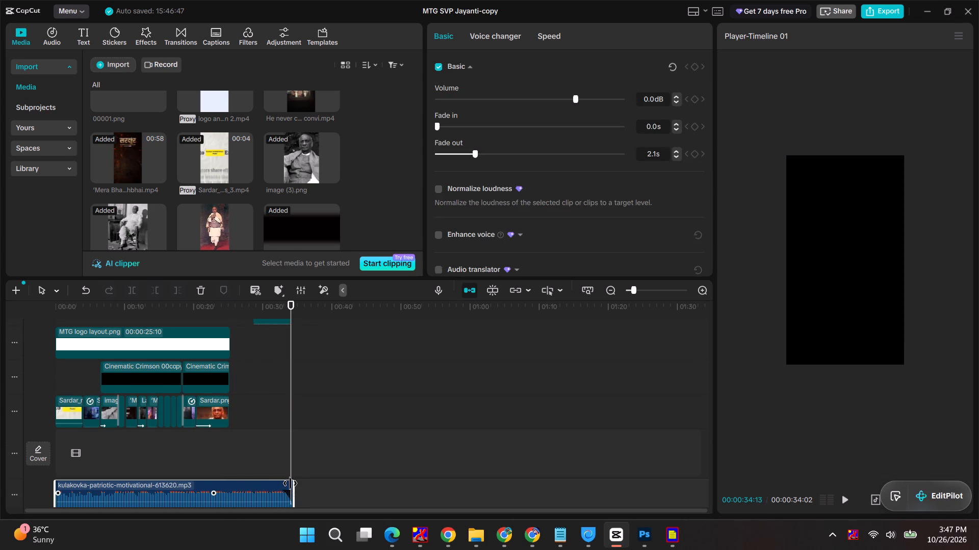
{"action": "left_click_drag", "start_coordinate": [290, 483], "coordinate": [287, 483]}
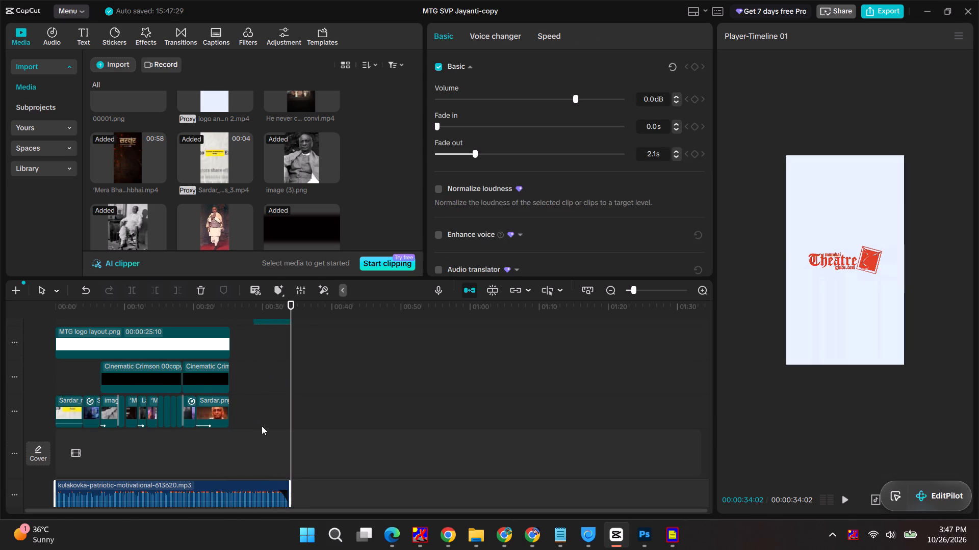
Switch to File Explorer and open the OCT 2026 folder inside the Paresh > MTG folder.
{"action": "key", "text": "Tab"}
{"action": "key", "text": "alt+Tab"}
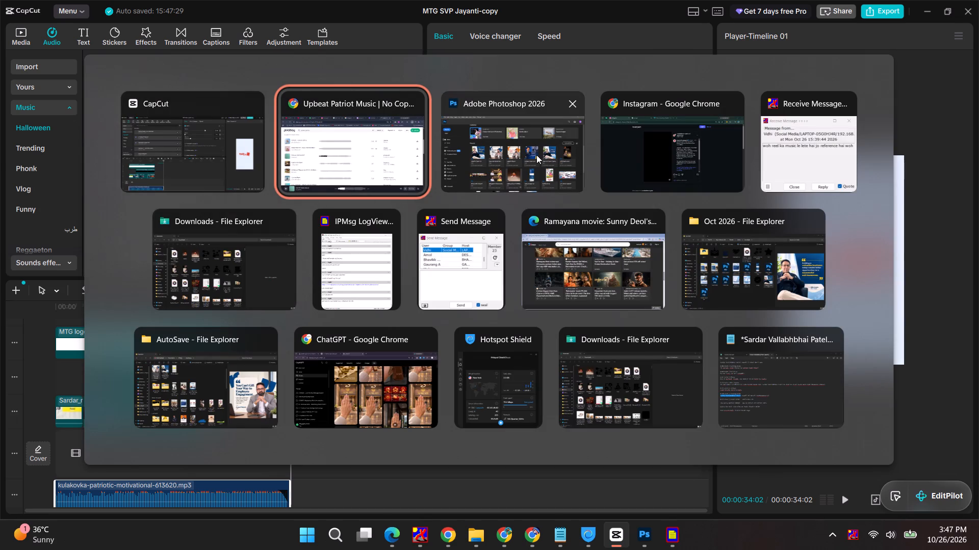
{"action": "left_click", "coordinate": [237, 289], "text": "alt"}
{"action": "left_click", "coordinate": [51, 365]}
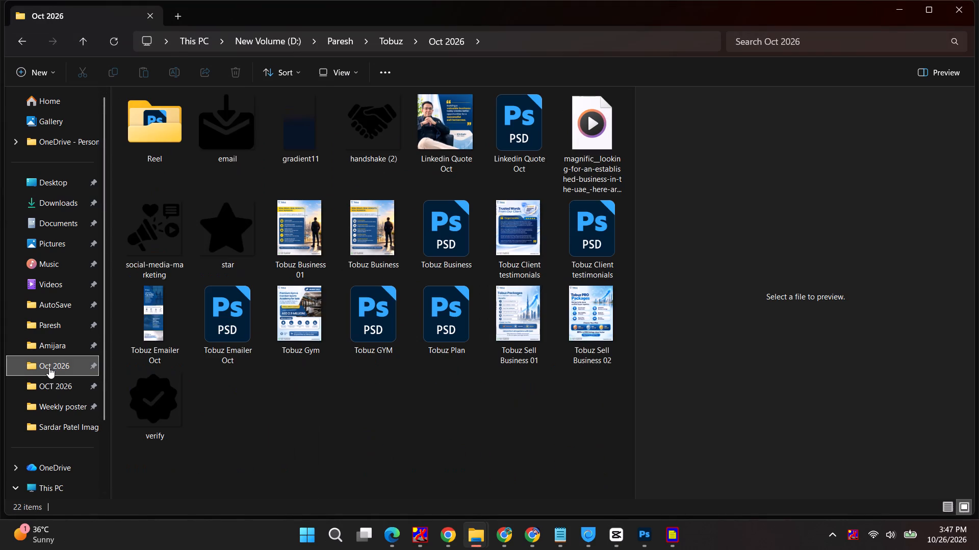
{"action": "left_click", "coordinate": [50, 322]}
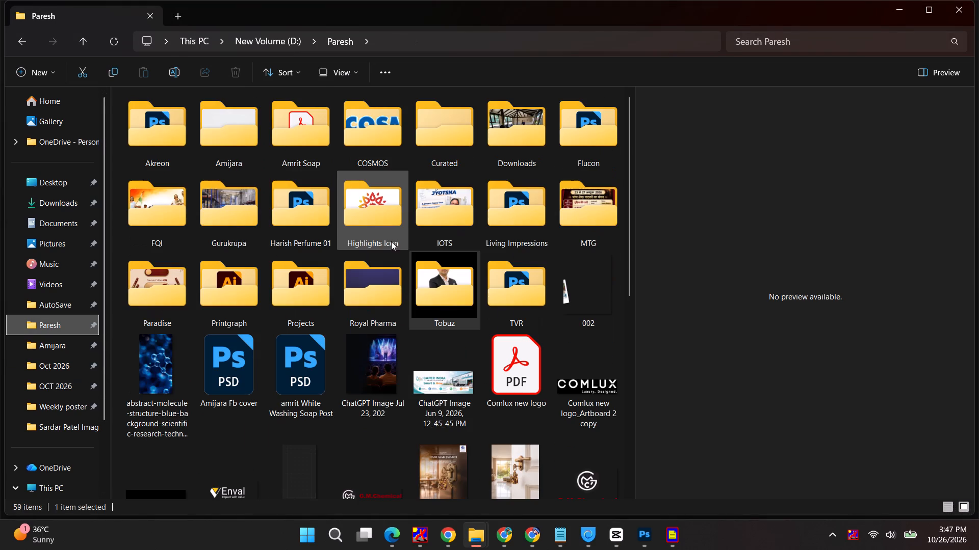
{"action": "double_click", "coordinate": [575, 222]}
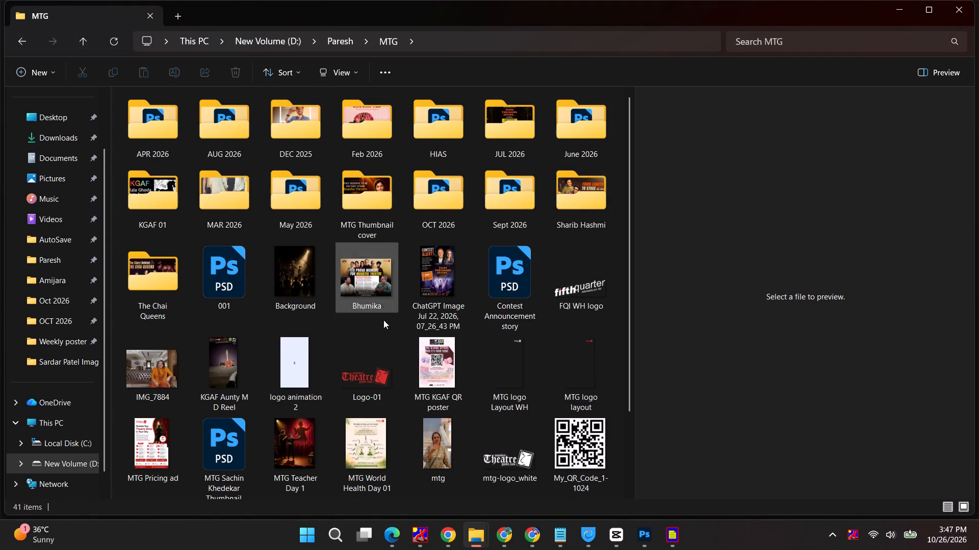
{"action": "scroll", "coordinate": [454, 367], "scroll_direction": "down", "scroll_amount": 1}
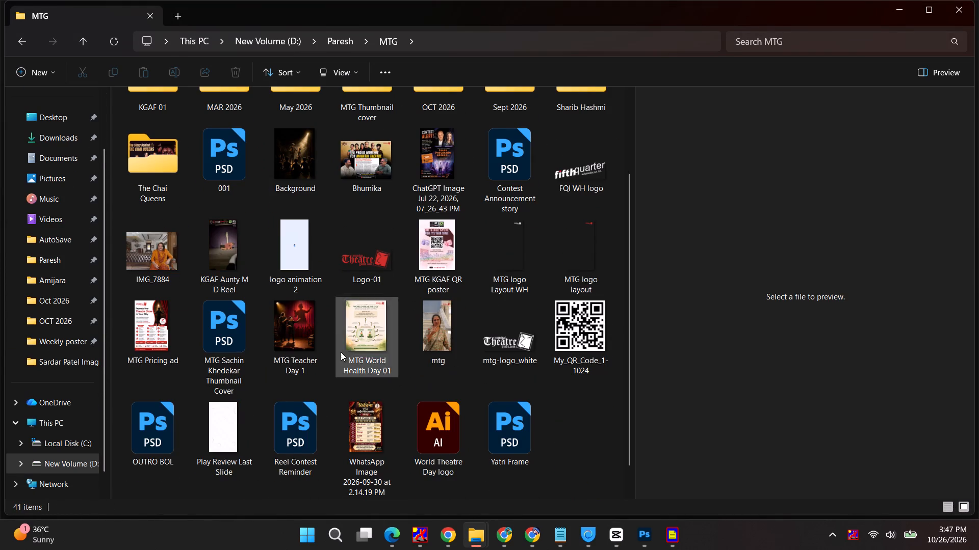
{"action": "scroll", "coordinate": [344, 351], "scroll_direction": "up", "scroll_amount": 3}
{"action": "double_click", "coordinate": [451, 211]}
Add the MTG Sardar outro image to the CapCut timeline and place it after the Sardar.png clip.
{"action": "left_click", "coordinate": [304, 216]}
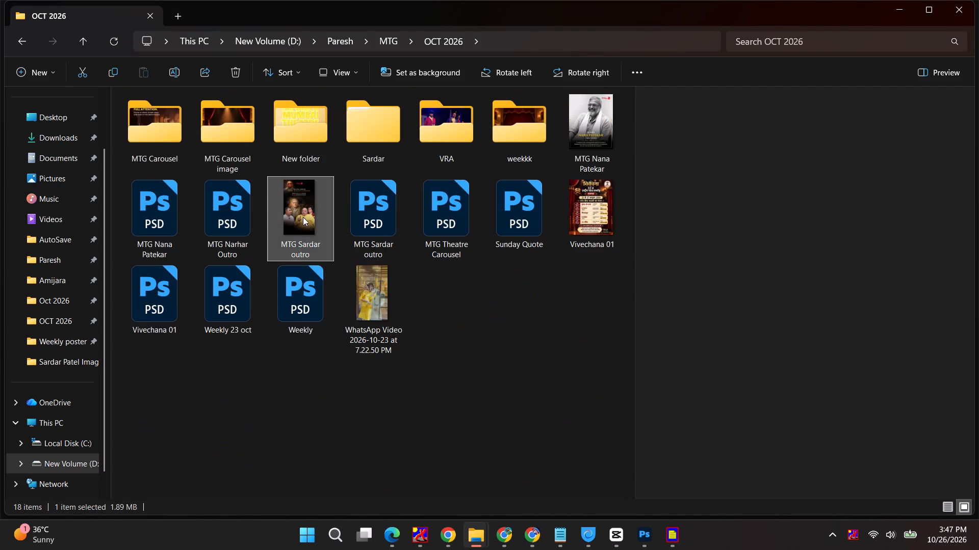
{"action": "left_click_drag", "start_coordinate": [302, 216], "coordinate": [81, 61]}
{"action": "key", "text": "alt+Tab"}
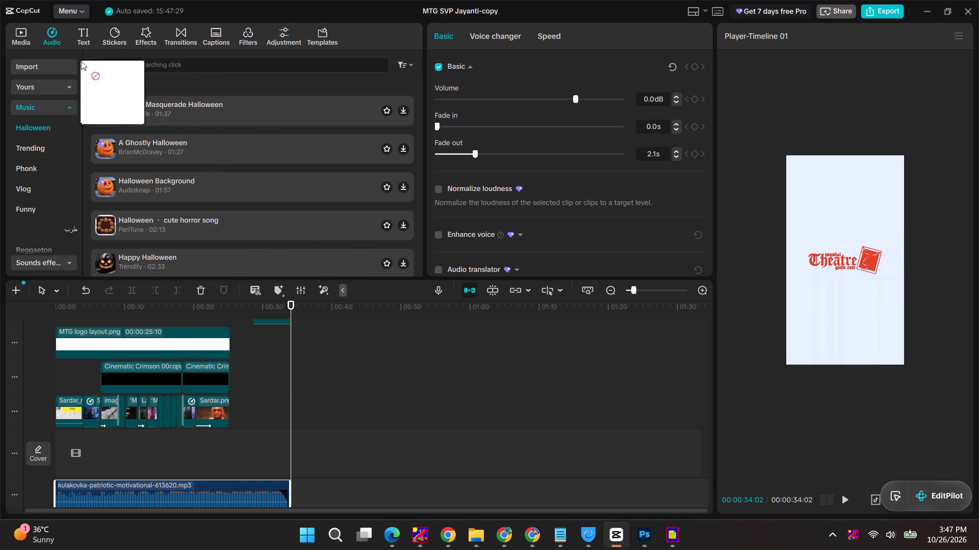
{"action": "left_click_drag", "start_coordinate": [81, 61], "coordinate": [230, 341]}
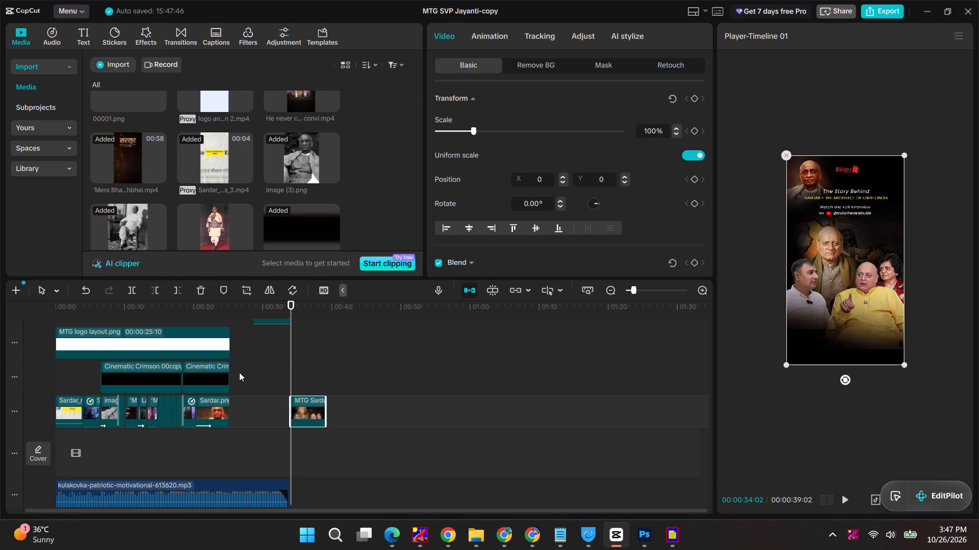
{"action": "left_click_drag", "start_coordinate": [307, 408], "coordinate": [245, 416]}
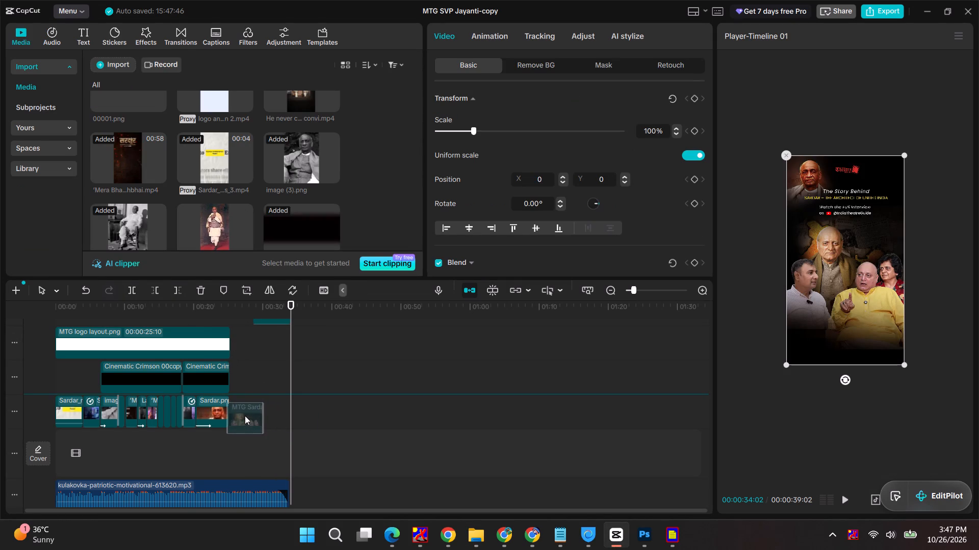
{"action": "left_click_drag", "start_coordinate": [245, 416], "coordinate": [247, 417]}
Shorten the end of the MTG Sardar outro clip to 00:00:03:04, just before the logo animation, and play it from its start.
{"action": "scroll", "coordinate": [267, 433], "scroll_direction": "up", "scroll_amount": 5}
{"action": "scroll", "coordinate": [440, 431], "scroll_direction": "up", "scroll_amount": 2, "text": "ctrl"}
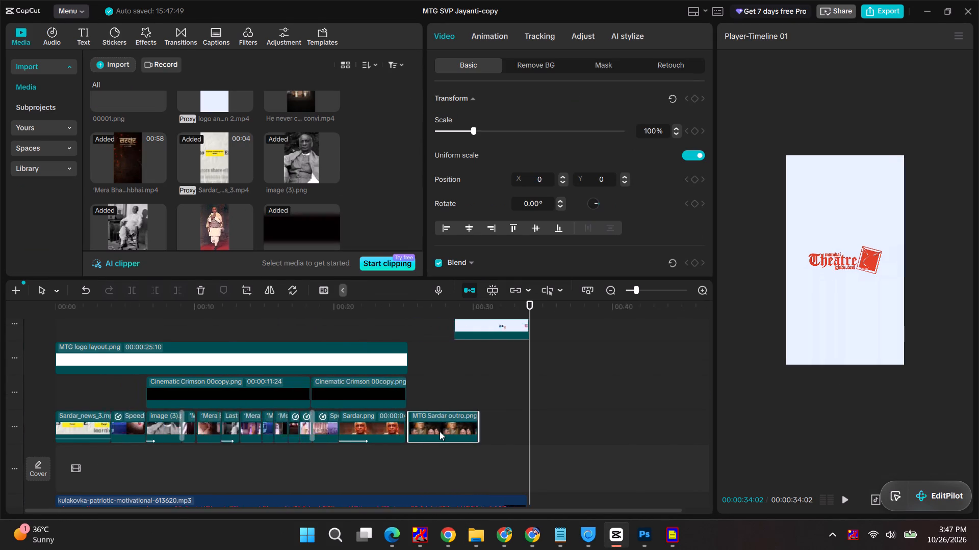
{"action": "scroll", "coordinate": [440, 431], "scroll_direction": "up", "scroll_amount": 11, "text": "ctrl"}
{"action": "left_click_drag", "start_coordinate": [399, 428], "coordinate": [339, 428]}
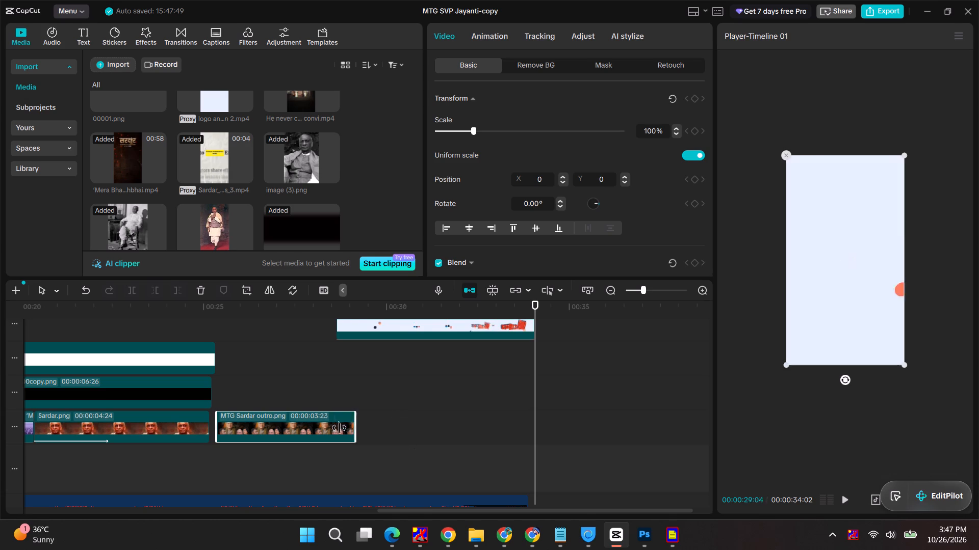
{"action": "left_click_drag", "start_coordinate": [339, 428], "coordinate": [328, 428]}
{"action": "left_click_drag", "start_coordinate": [533, 300], "coordinate": [417, 313]}
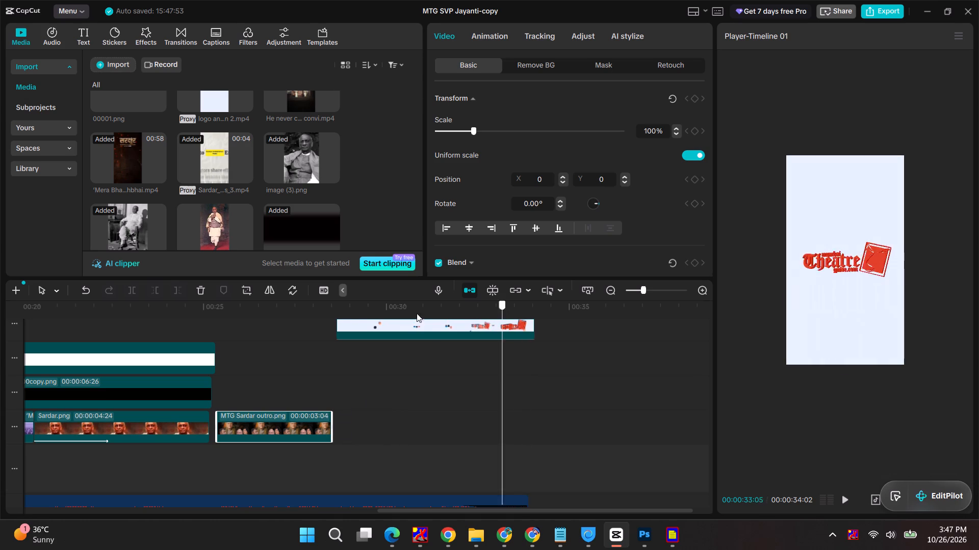
{"action": "left_click_drag", "start_coordinate": [417, 313], "coordinate": [179, 317]}
{"action": "key", "text": "space"}
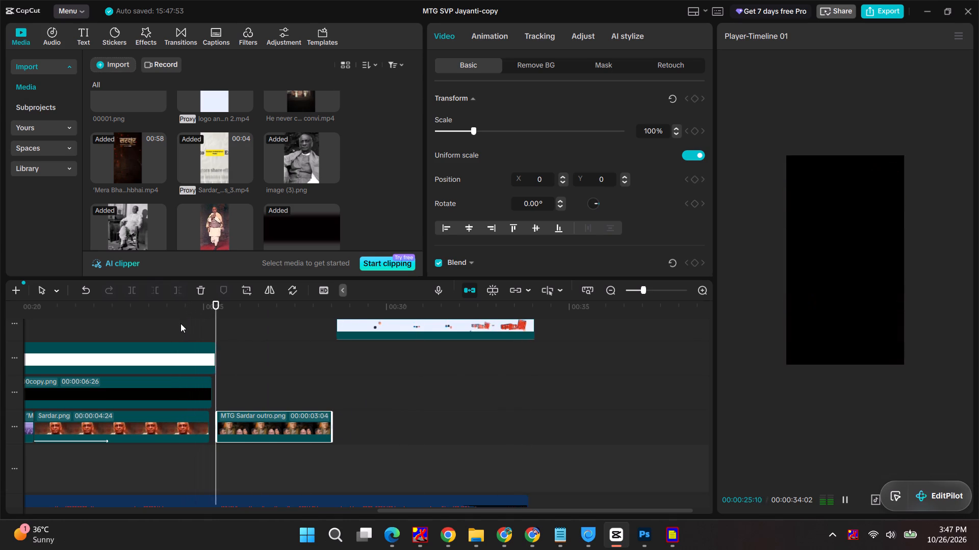
Move the outro clip earlier to sit flush against the end of the Sardar.png clip and play across the join.
{"action": "left_click_drag", "start_coordinate": [235, 426], "coordinate": [234, 426]}
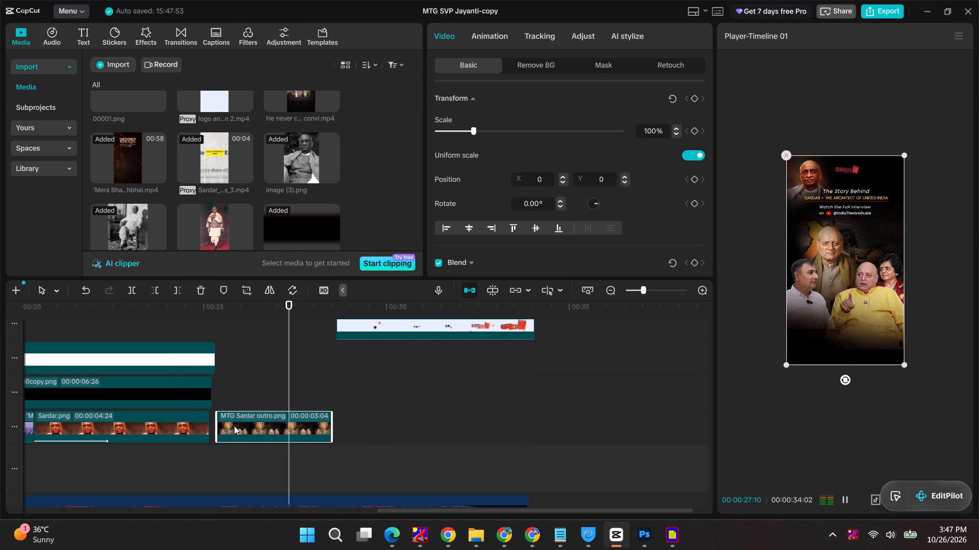
{"action": "left_click_drag", "start_coordinate": [234, 426], "coordinate": [227, 426]}
{"action": "left_click_drag", "start_coordinate": [299, 301], "coordinate": [198, 306]}
{"action": "key", "text": "space"}
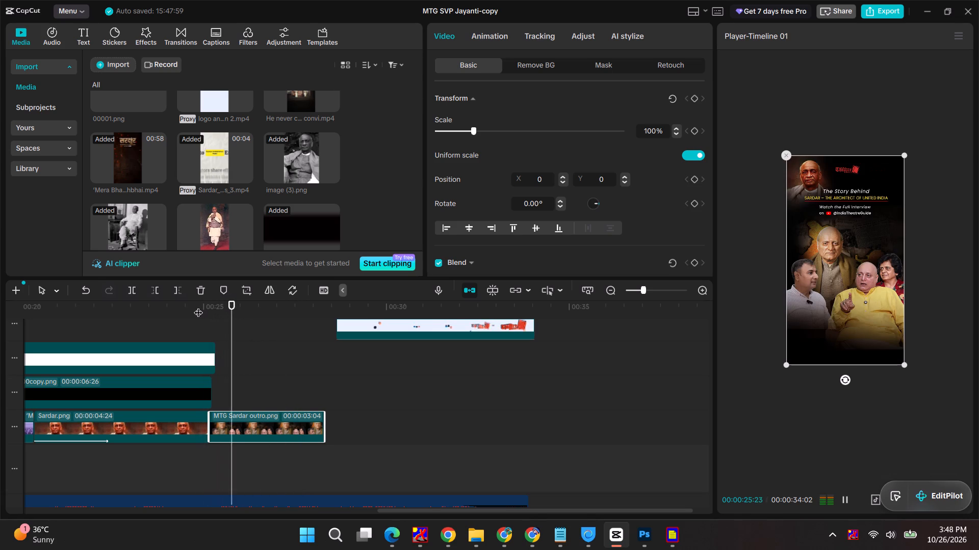
Trim the end of the MTG logo layout overlay to the start of the outro clip and play that passage.
{"action": "left_click", "coordinate": [202, 353]}
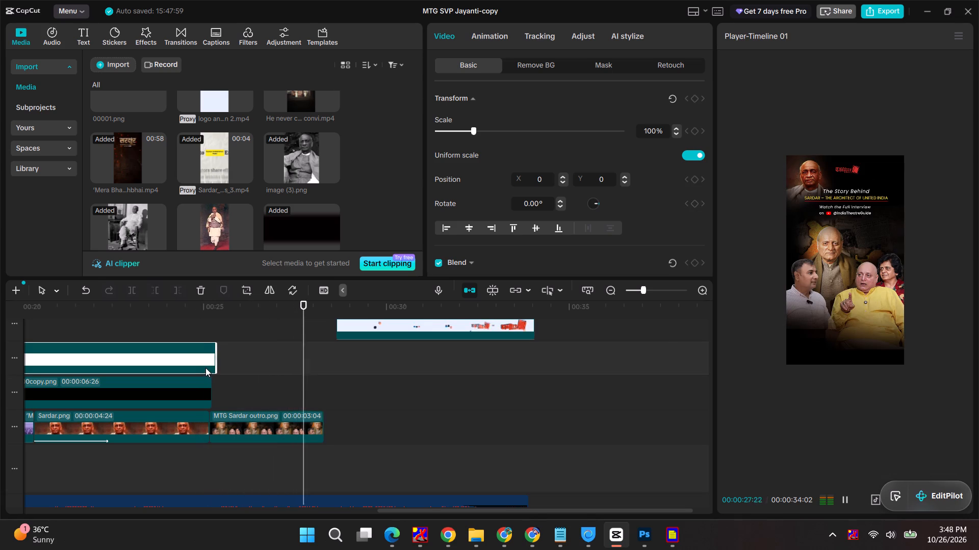
{"action": "scroll", "coordinate": [205, 368], "scroll_direction": "up", "scroll_amount": 13, "text": "ctrl"}
{"action": "left_click_drag", "start_coordinate": [111, 359], "coordinate": [100, 359]}
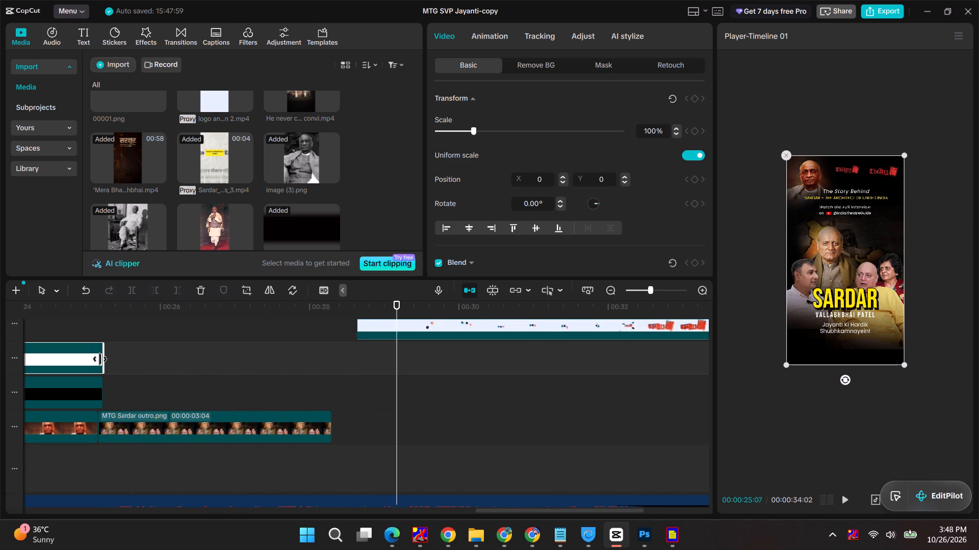
{"action": "left_click_drag", "start_coordinate": [100, 359], "coordinate": [96, 359]}
{"action": "left_click_drag", "start_coordinate": [398, 302], "coordinate": [73, 309]}
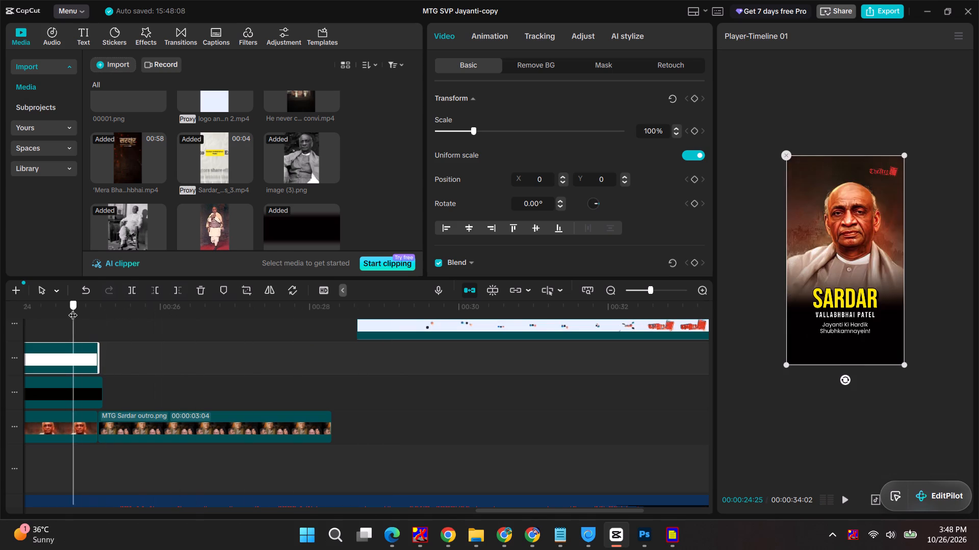
{"action": "left_click_drag", "start_coordinate": [73, 309], "coordinate": [72, 309]}
{"action": "key", "text": "space"}
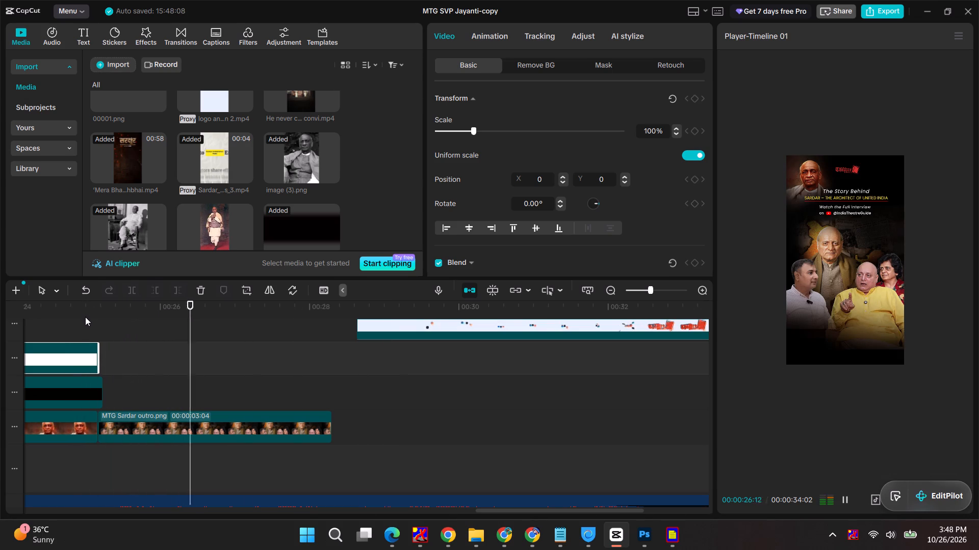
Search the transitions for pull and add the Pull Out transition between the Sardar.png and MTG Sardar outro clips.
{"action": "left_click", "coordinate": [116, 429]}
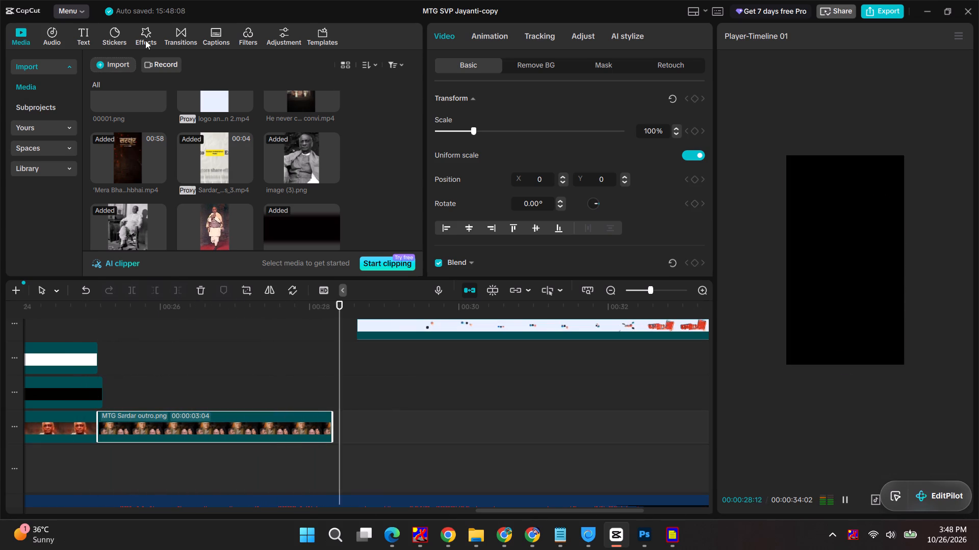
{"action": "left_click", "coordinate": [114, 39]}
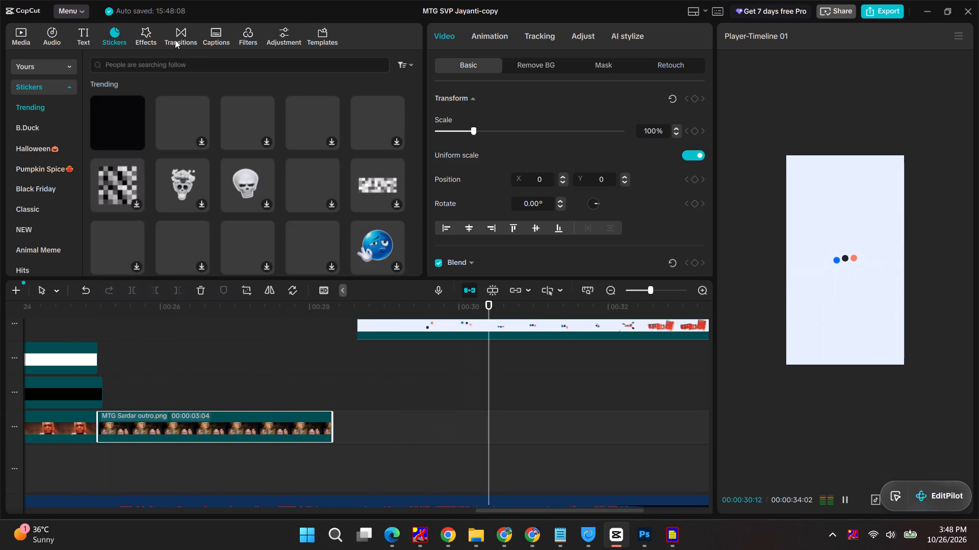
{"action": "left_click", "coordinate": [173, 37]}
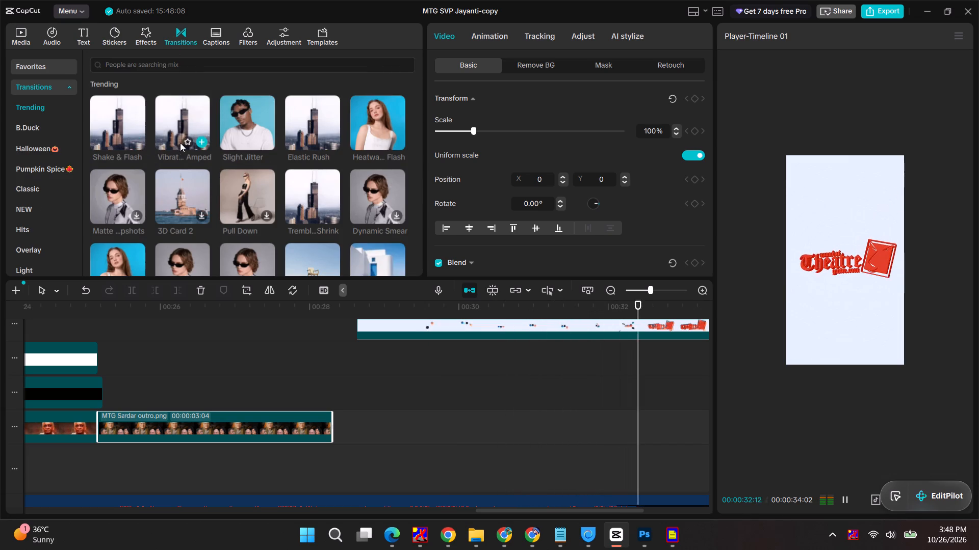
{"action": "left_click", "coordinate": [882, 544]}
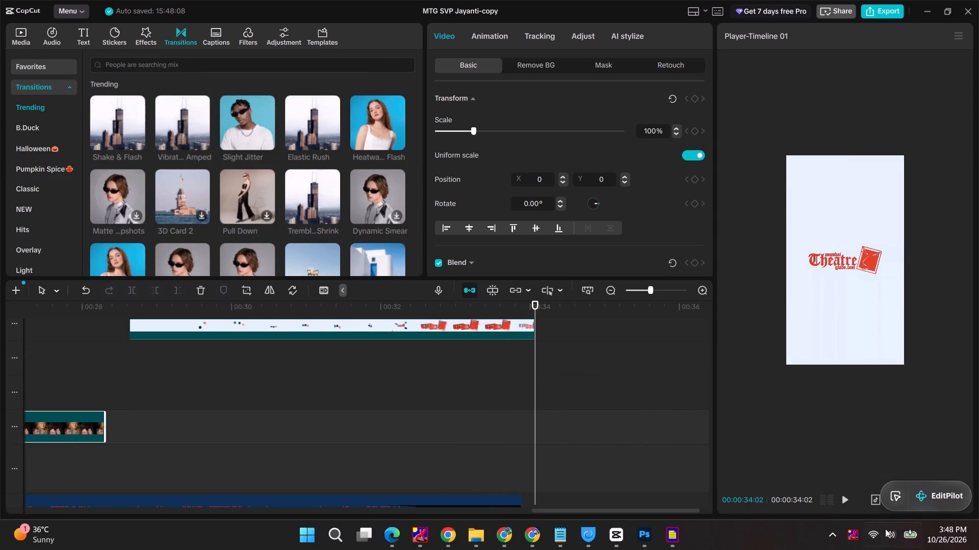
{"action": "left_click", "coordinate": [890, 535]}
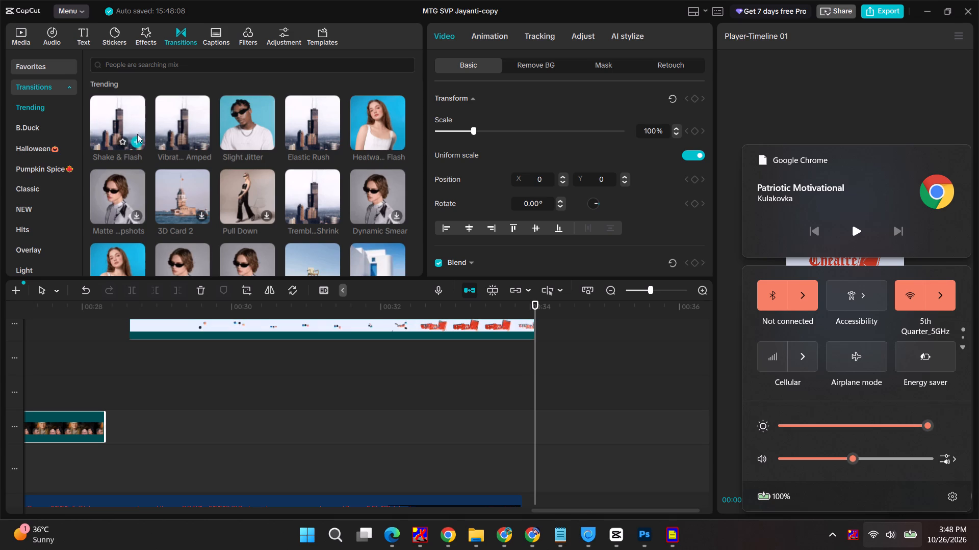
{"action": "scroll", "coordinate": [281, 219], "scroll_direction": "down", "scroll_amount": 2}
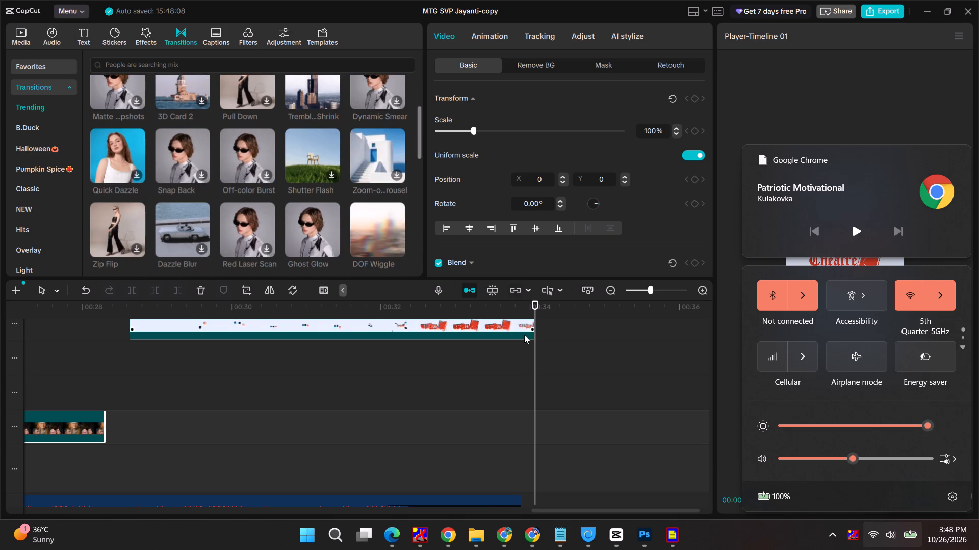
{"action": "left_click_drag", "start_coordinate": [534, 302], "coordinate": [50, 315]}
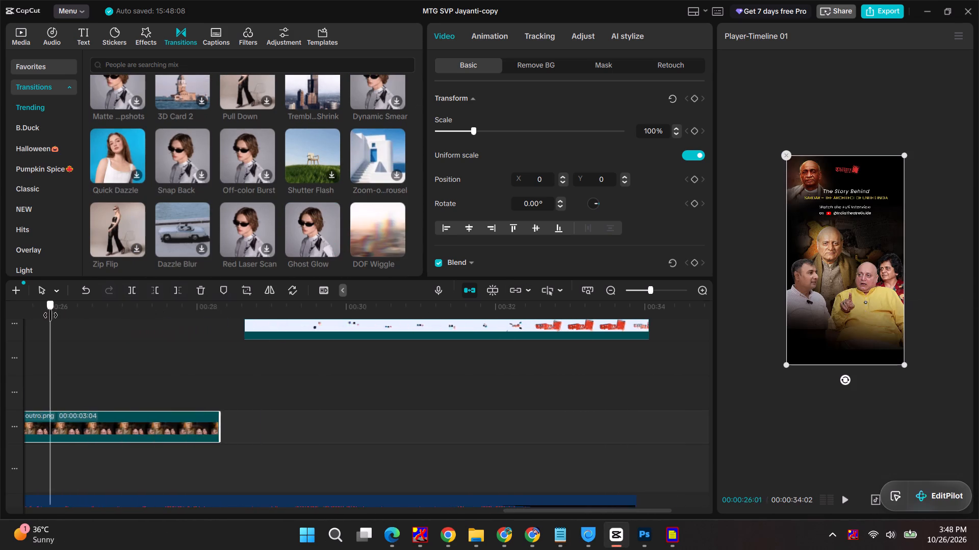
{"action": "left_click_drag", "start_coordinate": [50, 315], "coordinate": [285, 304]}
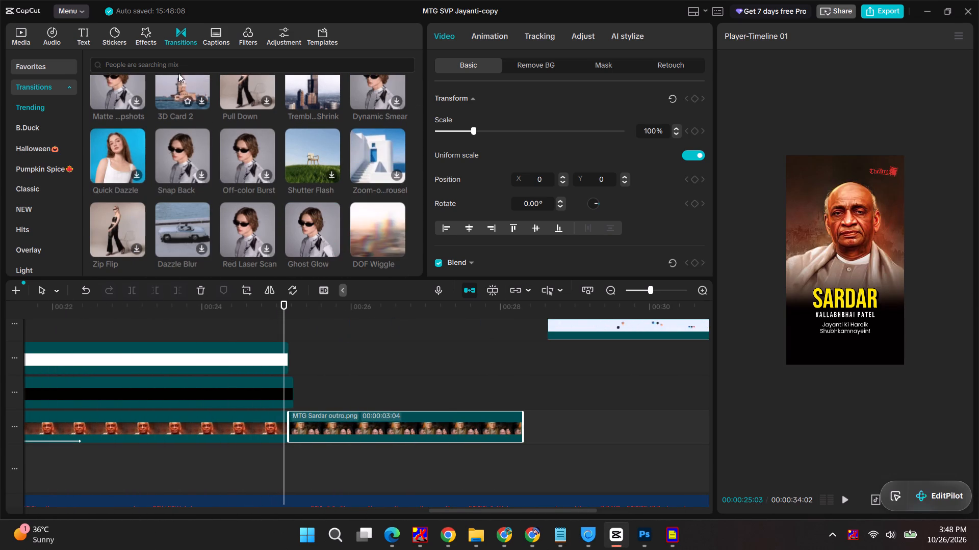
{"action": "left_click", "coordinate": [149, 63]}
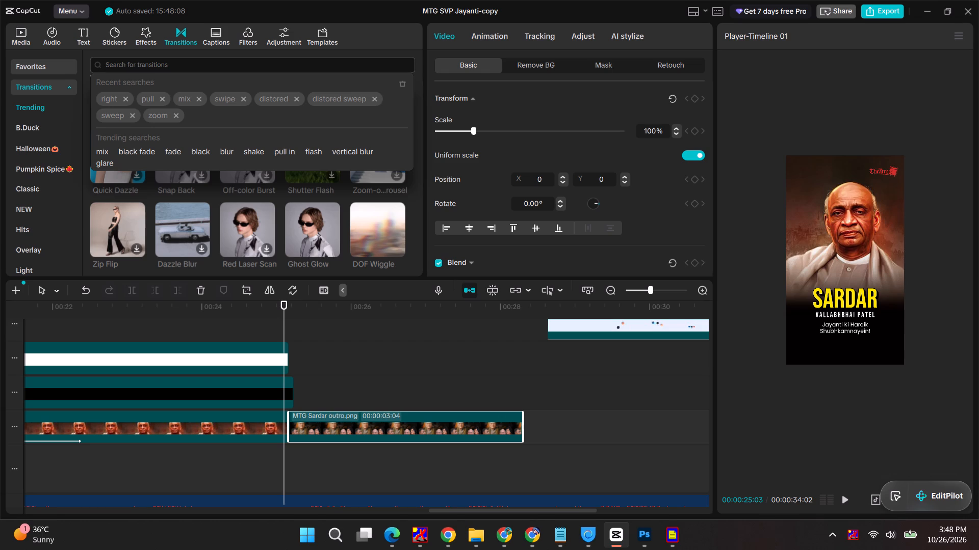
{"action": "left_click", "coordinate": [145, 99]}
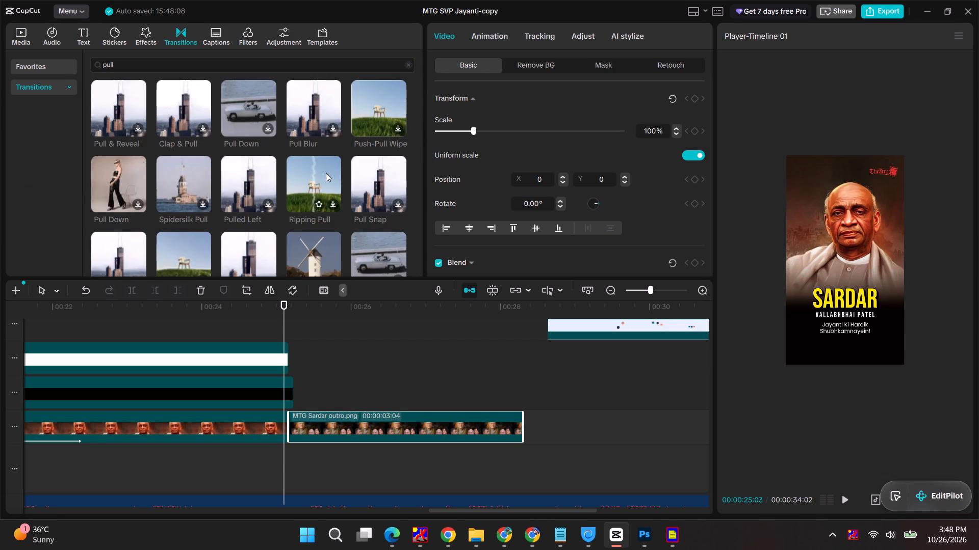
{"action": "scroll", "coordinate": [297, 122], "scroll_direction": "down", "scroll_amount": 1}
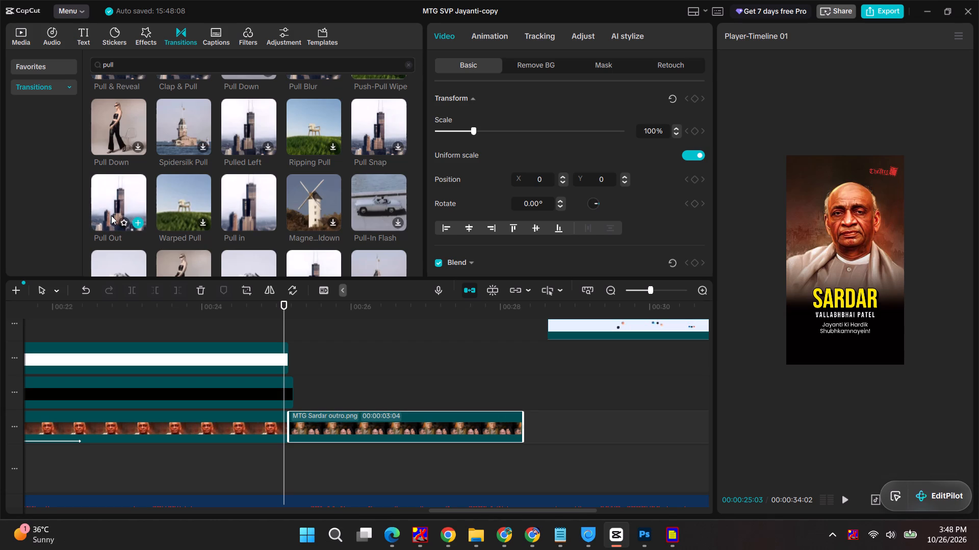
{"action": "left_click_drag", "start_coordinate": [115, 201], "coordinate": [253, 406]}
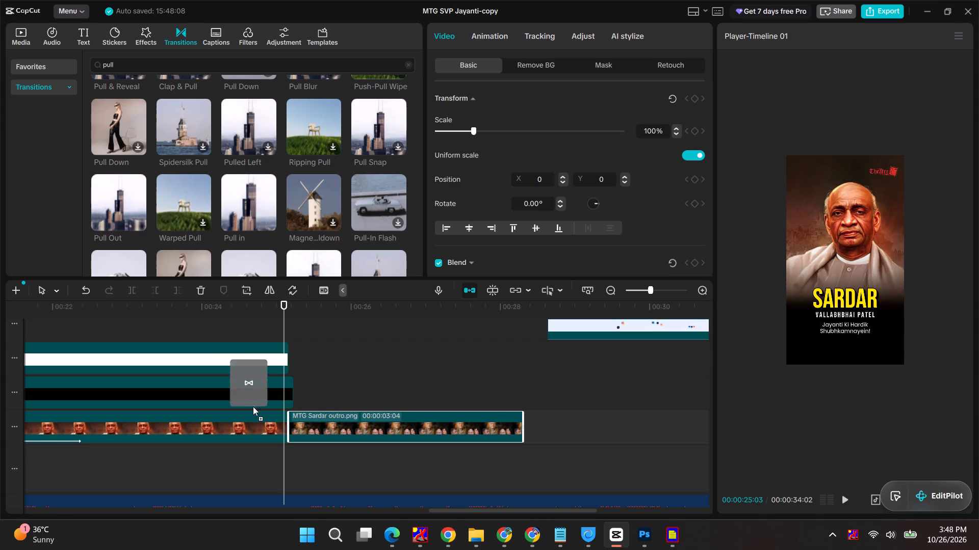
{"action": "left_click_drag", "start_coordinate": [253, 406], "coordinate": [272, 429]}
Play the reel from just before the Pull Out transition through the outro and into the logo animation.
{"action": "left_click_drag", "start_coordinate": [285, 299], "coordinate": [280, 299]}
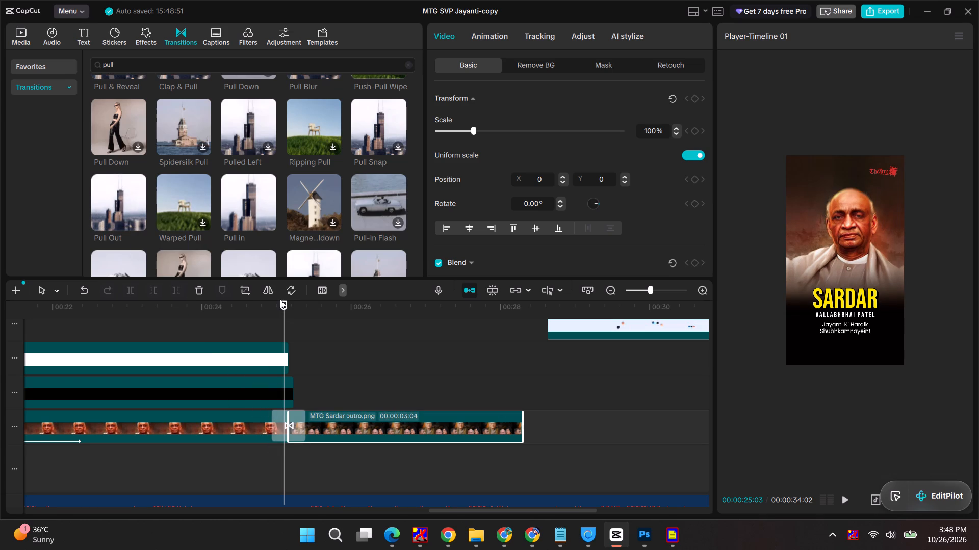
{"action": "left_click_drag", "start_coordinate": [280, 299], "coordinate": [279, 299]}
{"action": "left_click_drag", "start_coordinate": [284, 303], "coordinate": [274, 301]}
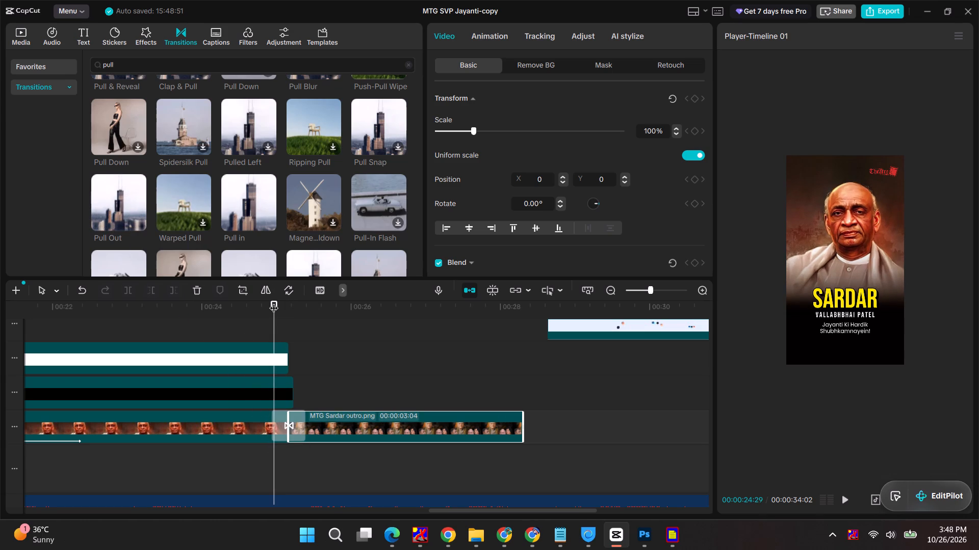
{"action": "key", "text": "space"}
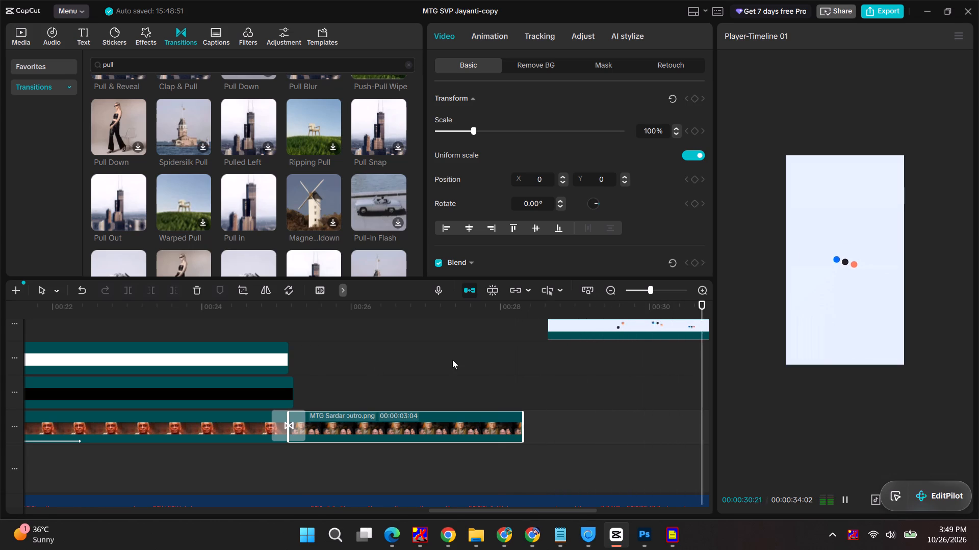
{"action": "left_click", "coordinate": [286, 297]}
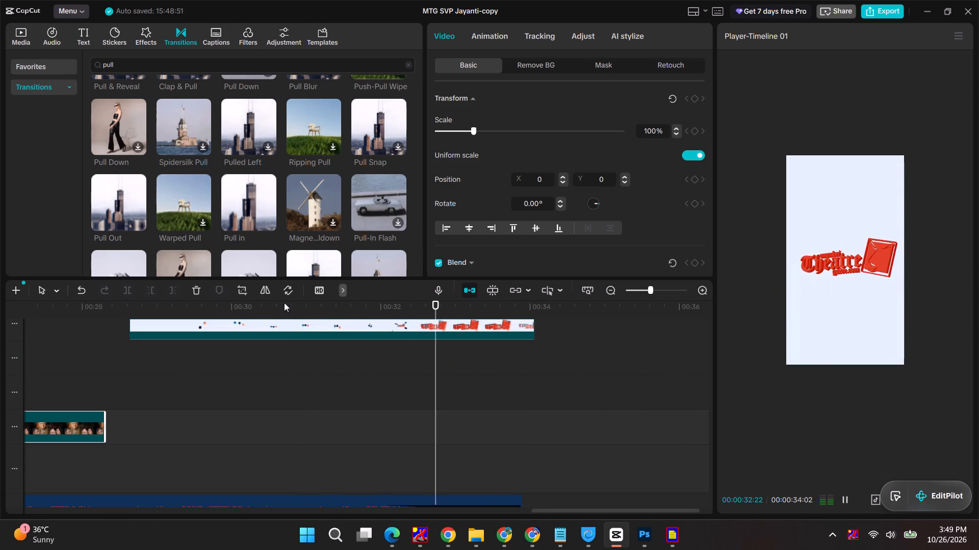
Undo the last edit and play the passage from the end of the outro clip into the logo animation.
{"action": "left_click_drag", "start_coordinate": [281, 309], "coordinate": [117, 311]}
{"action": "key", "text": "ctrl+z"}
{"action": "left_click_drag", "start_coordinate": [120, 300], "coordinate": [99, 301]}
{"action": "key", "text": "space"}
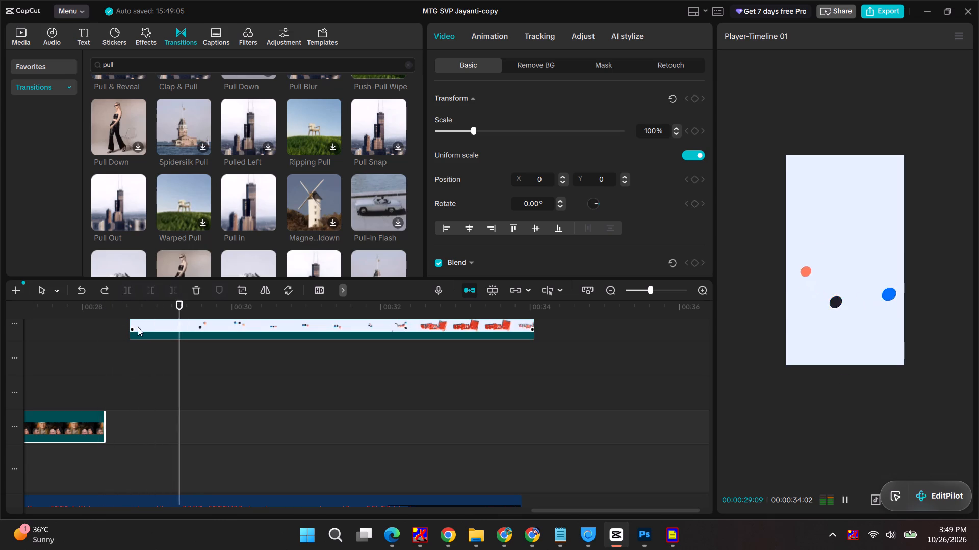
Lower the system volume and replay the join between the outro clip and the logo animation.
{"action": "left_click_drag", "start_coordinate": [109, 308], "coordinate": [101, 308]}
{"action": "left_click", "coordinate": [875, 531]}
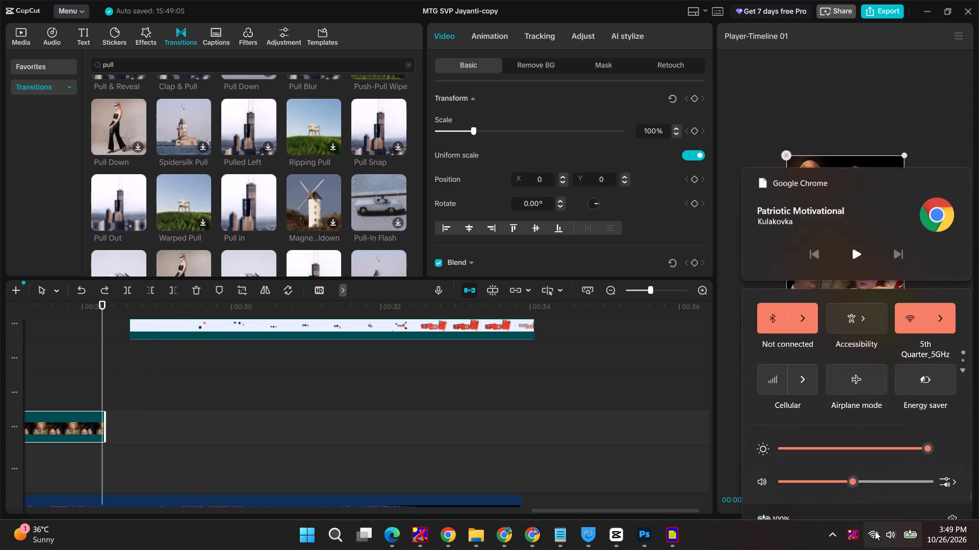
{"action": "left_click", "coordinate": [810, 459]}
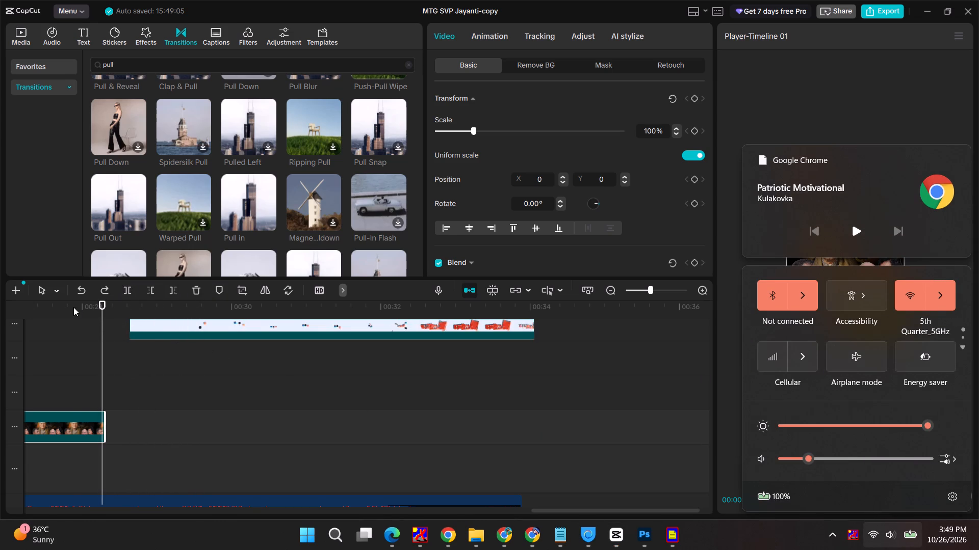
{"action": "left_click", "coordinate": [70, 305]}
{"action": "key", "text": "space"}
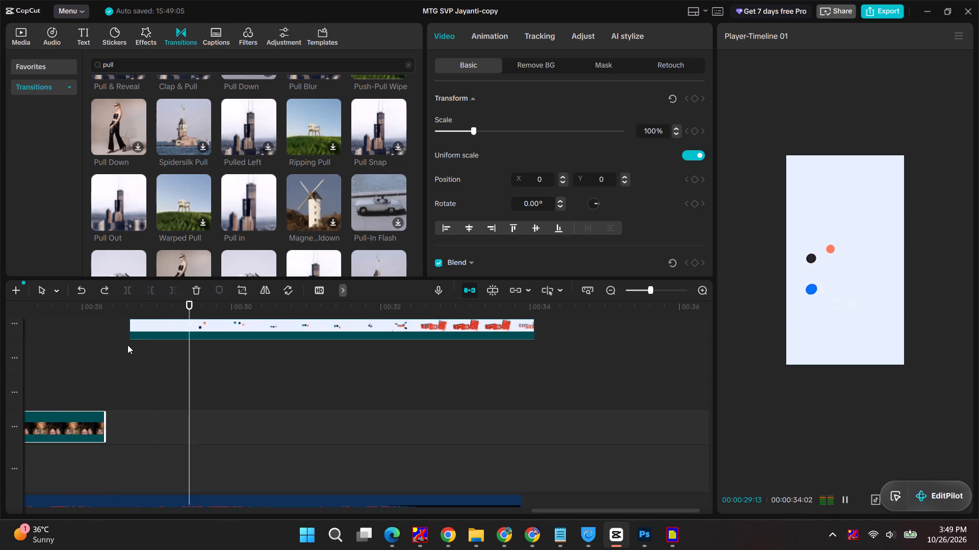
Move the logo animation 2.mp4 clip onto the outro clip's track, flush against the end of the outro.
{"action": "left_click_drag", "start_coordinate": [146, 332], "coordinate": [123, 337]}
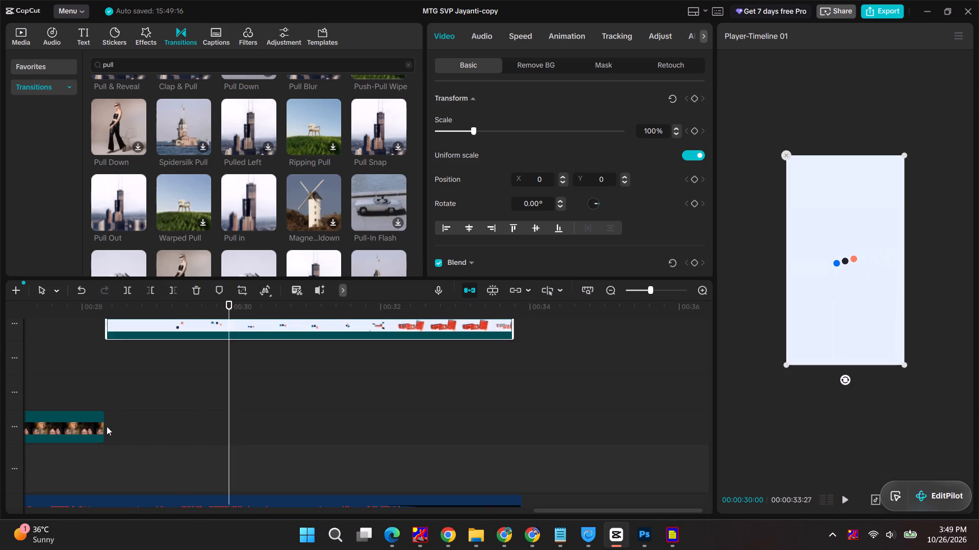
{"action": "scroll", "coordinate": [107, 426], "scroll_direction": "up", "scroll_amount": 5}
{"action": "scroll", "coordinate": [123, 405], "scroll_direction": "down", "scroll_amount": 4}
{"action": "left_click_drag", "start_coordinate": [126, 337], "coordinate": [123, 445]}
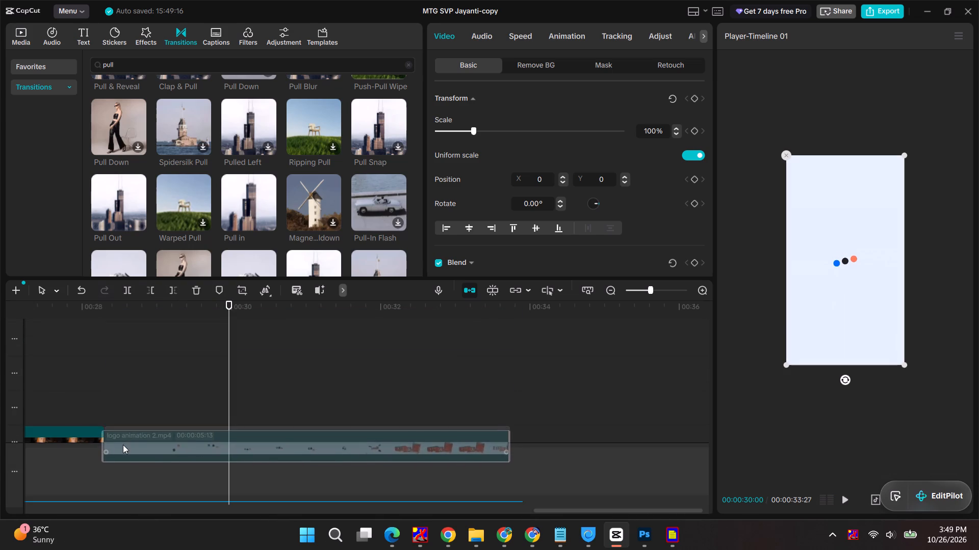
{"action": "left_click_drag", "start_coordinate": [123, 445], "coordinate": [124, 446]}
Trim the end of the patriotic background music to the end of the logo animation clip at 00:00:33:22.
{"action": "scroll", "coordinate": [170, 421], "scroll_direction": "down", "scroll_amount": 4}
{"action": "left_click", "coordinate": [509, 455]}
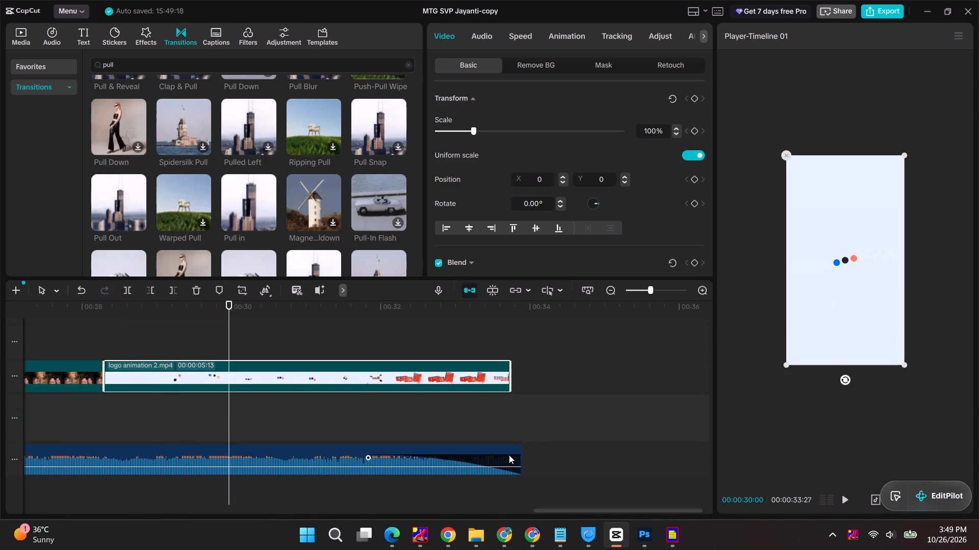
{"action": "left_click_drag", "start_coordinate": [523, 464], "coordinate": [504, 463]}
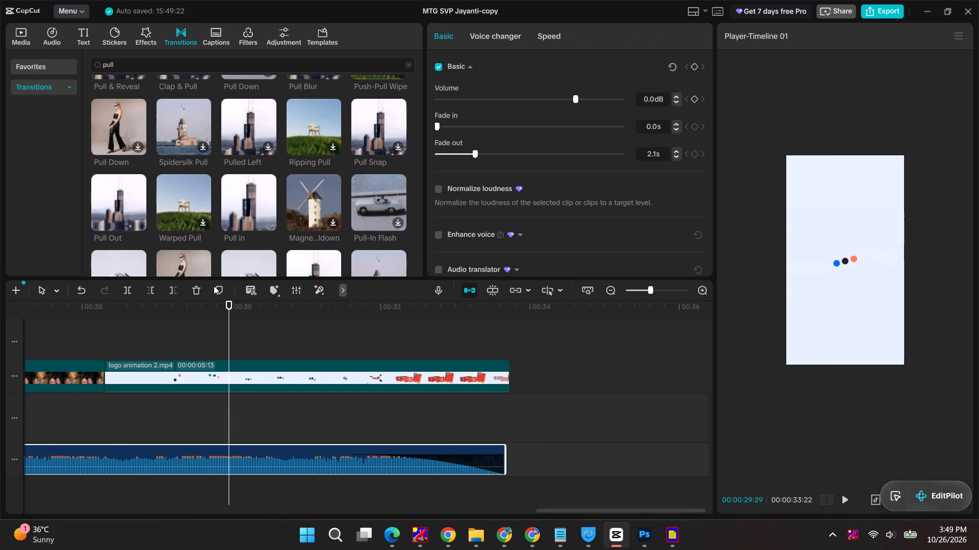
{"action": "left_click_drag", "start_coordinate": [230, 301], "coordinate": [518, 308]}
{"action": "left_click", "coordinate": [505, 459]}
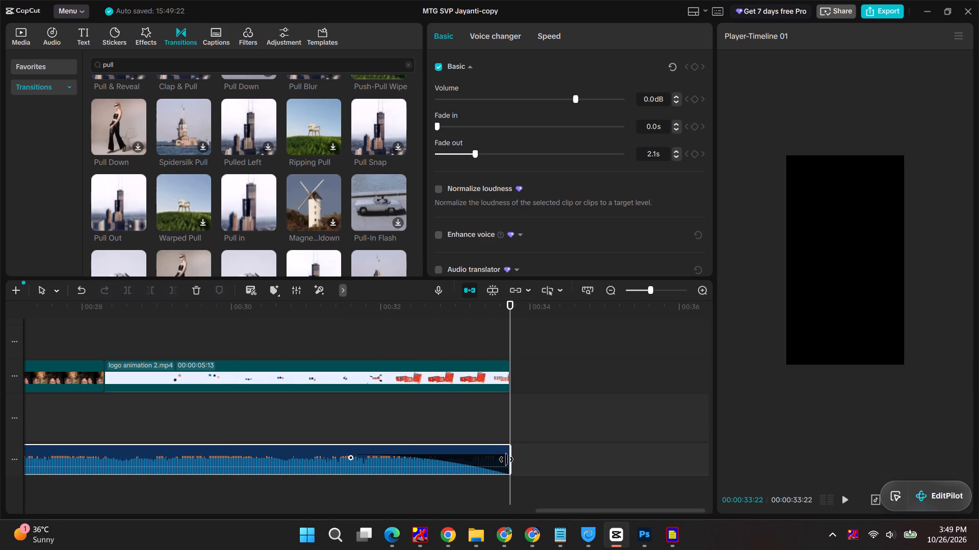
Play the reel from the beginning to review the sequence of clips with the music.
{"action": "left_click_drag", "start_coordinate": [510, 302], "coordinate": [0, 327]}
{"action": "scroll", "coordinate": [242, 410], "scroll_direction": "down", "scroll_amount": 20, "text": "ctrl"}
{"action": "scroll", "coordinate": [242, 410], "scroll_direction": "down", "scroll_amount": 8, "text": "ctrl"}
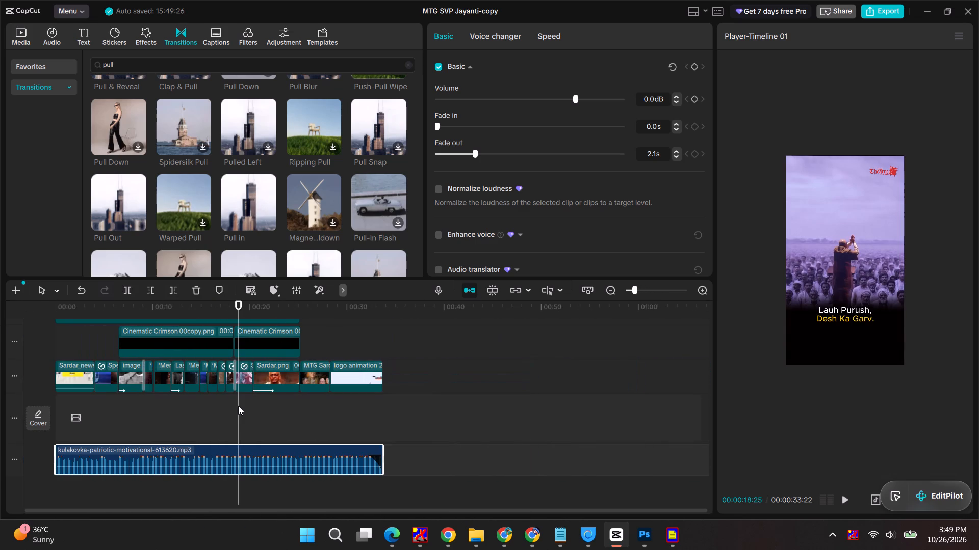
{"action": "left_click_drag", "start_coordinate": [238, 302], "coordinate": [0, 310]}
{"action": "key", "text": "space"}
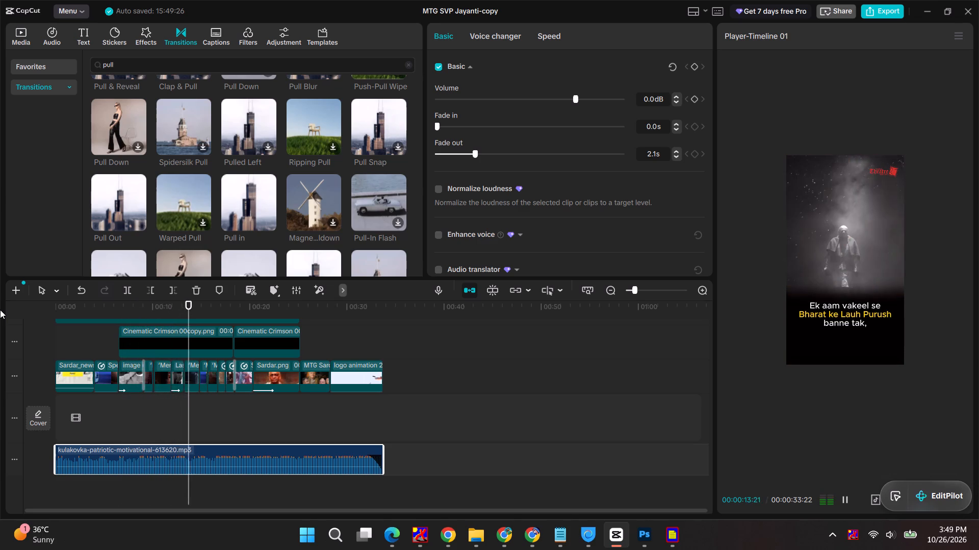
Apply the Zoom 1 in-animation to the black-and-white seated portrait clip at about 12 seconds.
{"action": "left_click", "coordinate": [179, 376]}
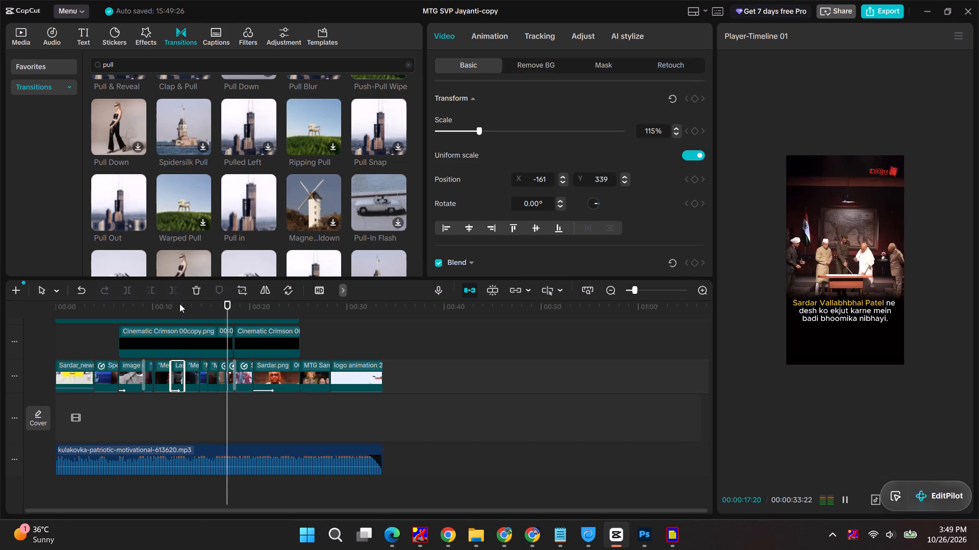
{"action": "left_click", "coordinate": [179, 305]}
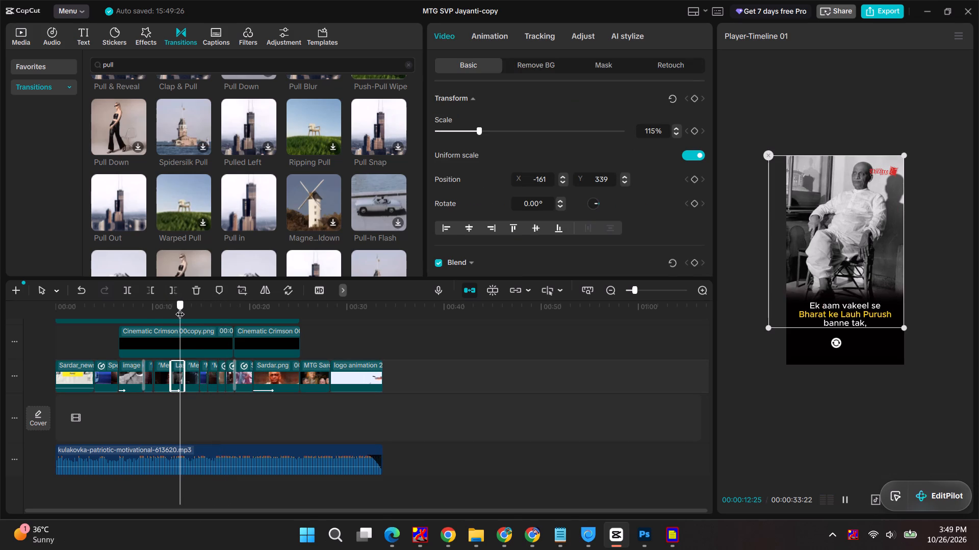
{"action": "left_click", "coordinate": [492, 40]}
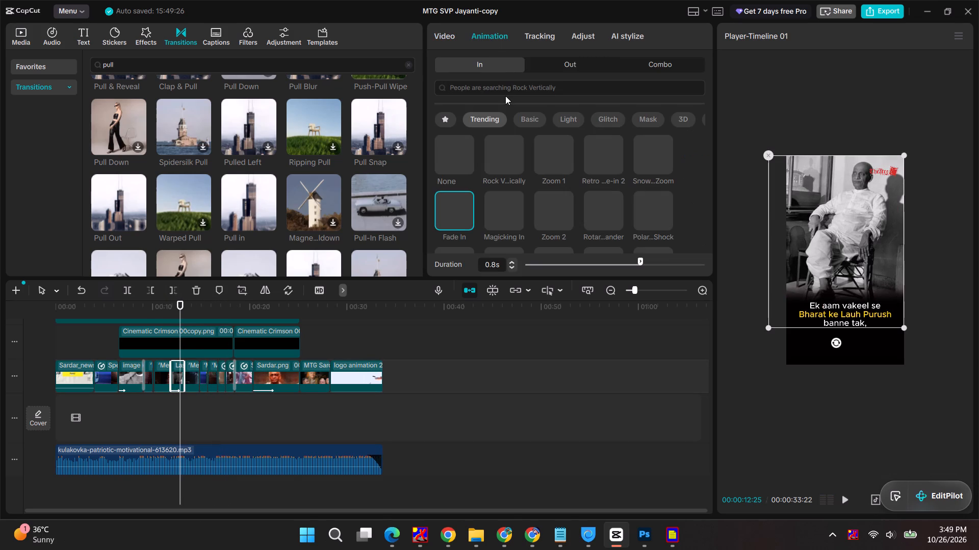
{"action": "left_click", "coordinate": [553, 160]}
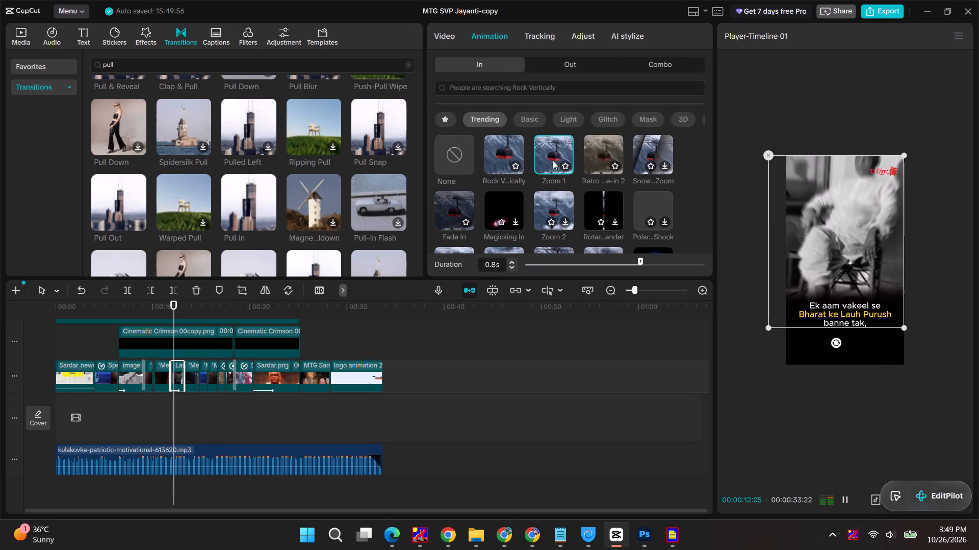
Play the reel from just before the seated portrait clip into the SARDAR title, and replay the later part of that passage.
{"action": "left_click_drag", "start_coordinate": [181, 304], "coordinate": [161, 304]}
{"action": "key", "text": "space"}
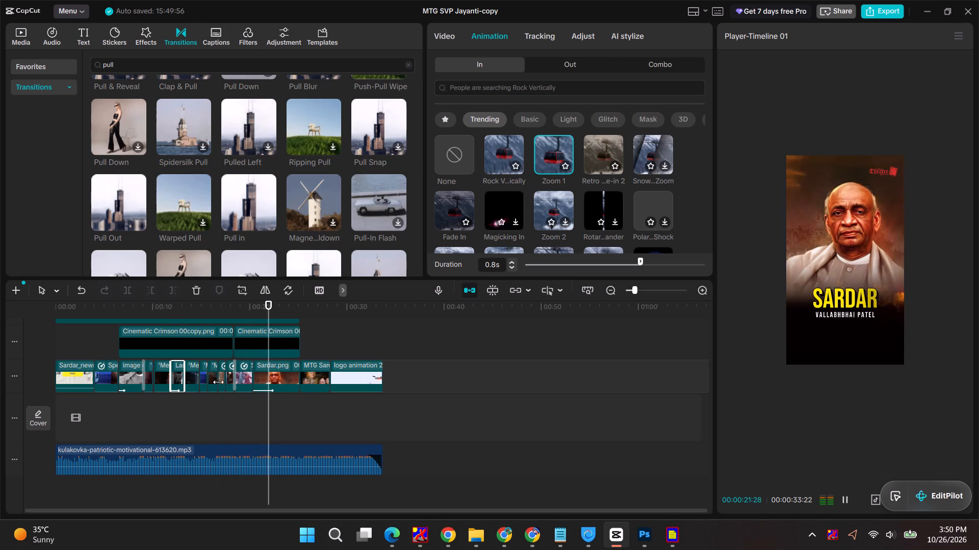
{"action": "left_click_drag", "start_coordinate": [280, 301], "coordinate": [163, 310]}
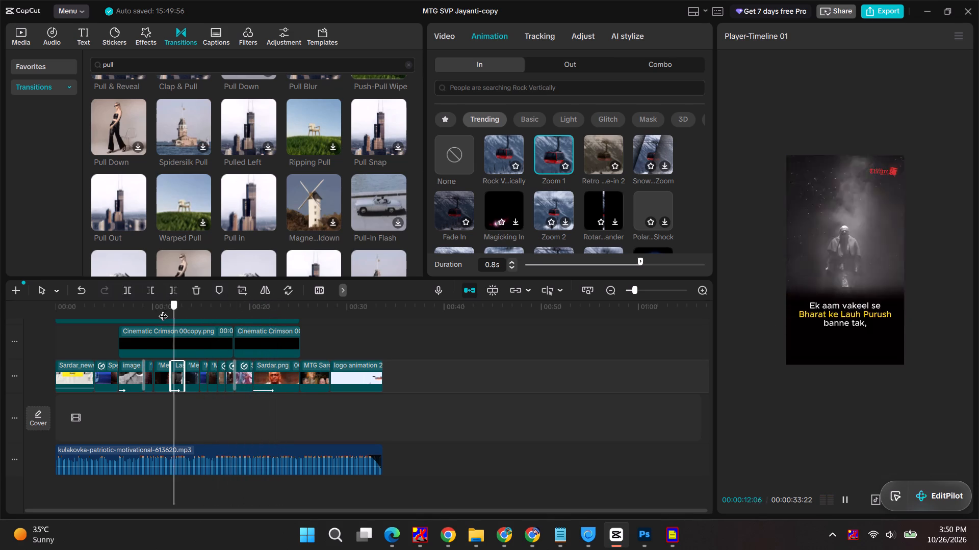
{"action": "left_click_drag", "start_coordinate": [163, 310], "coordinate": [202, 307]}
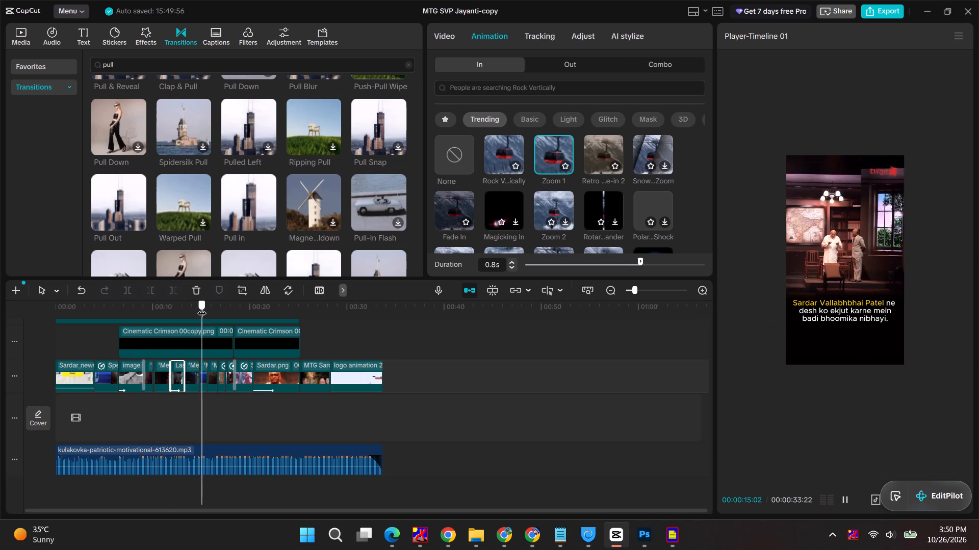
{"action": "left_click_drag", "start_coordinate": [202, 307], "coordinate": [226, 306]}
{"action": "key", "text": "space"}
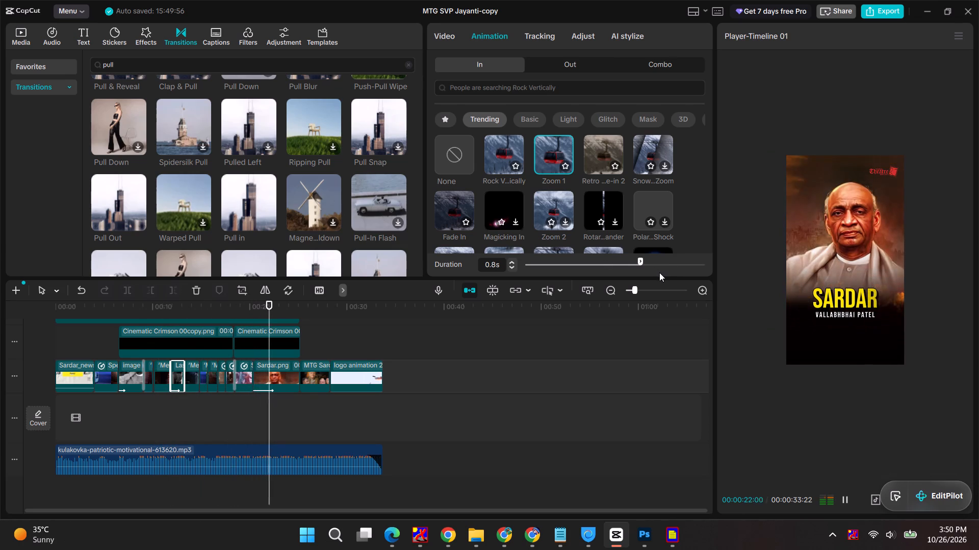
Export the reel under the name MTG SVP Jayanti.
{"action": "left_click", "coordinate": [882, 12]}
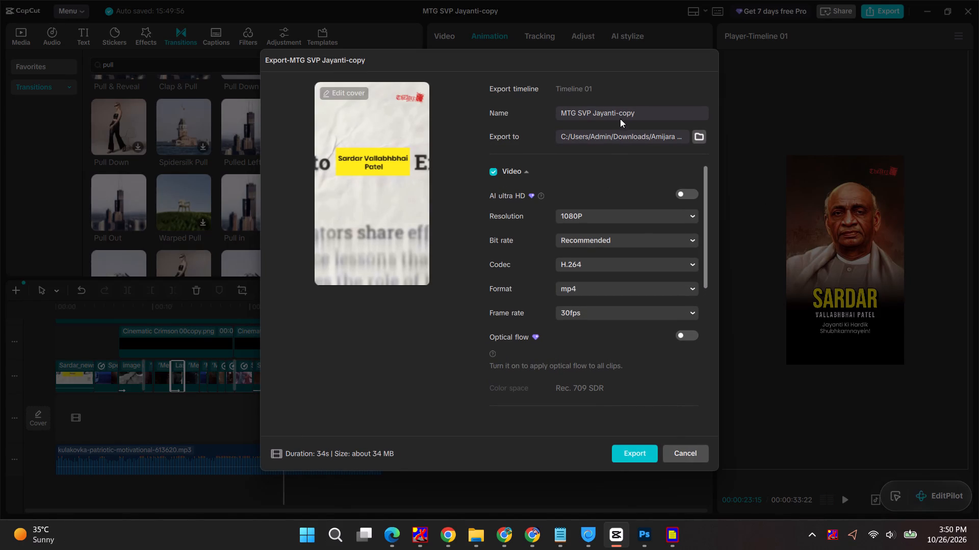
{"action": "left_click_drag", "start_coordinate": [616, 113], "coordinate": [725, 113]}
{"action": "key", "text": "BackSpace"}
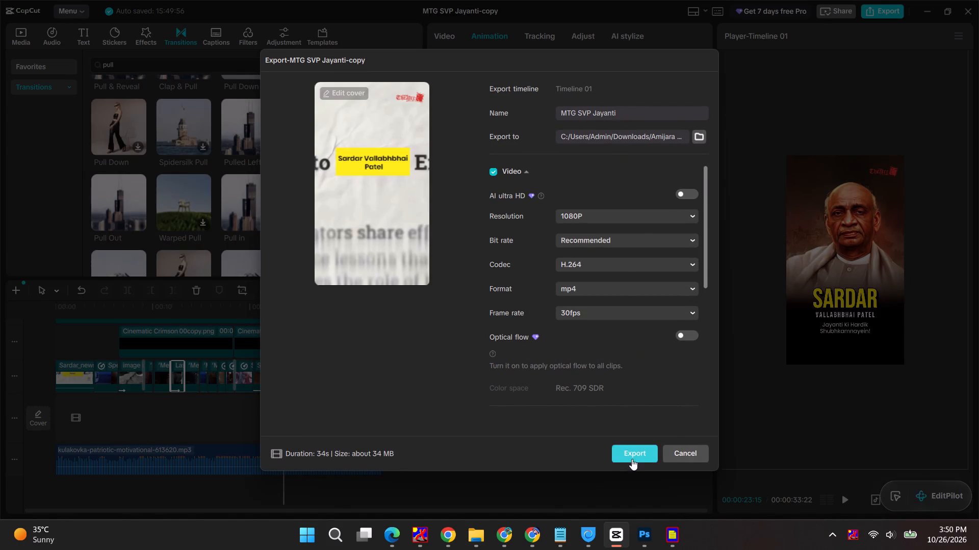
{"action": "left_click", "coordinate": [632, 456]}
{"action": "left_click", "coordinate": [469, 310]}
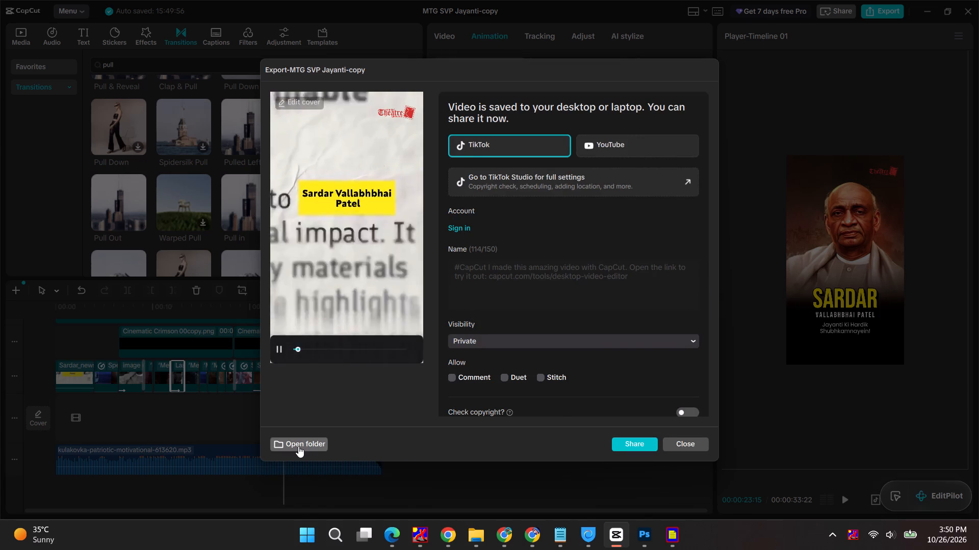
Switch to File Explorer and open the exported MTG SVP Jayanti video from the Amijara Bags Janmashtami(1) folder in Downloads.
{"action": "key", "text": "alt+Tab"}
{"action": "left_click", "coordinate": [295, 150], "text": "alt"}
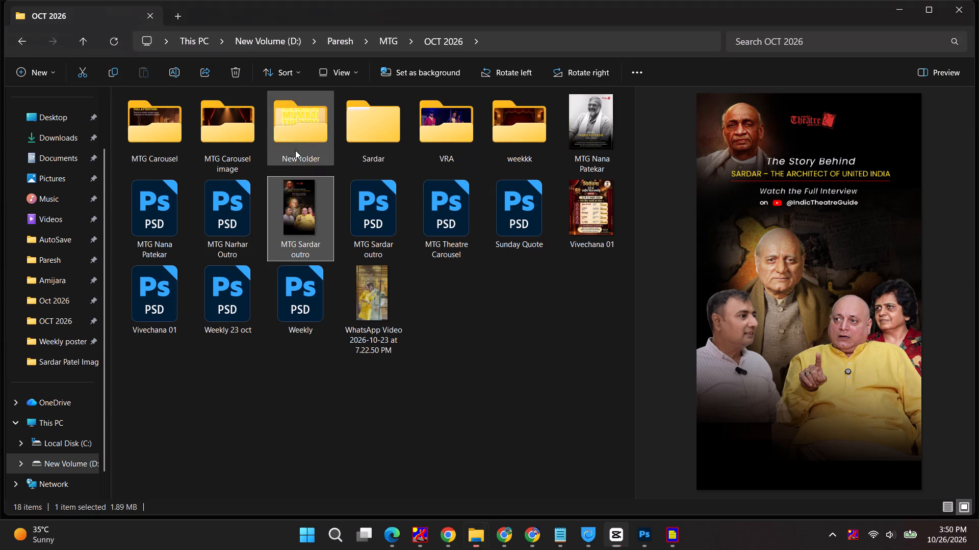
{"action": "left_click", "coordinate": [51, 134]}
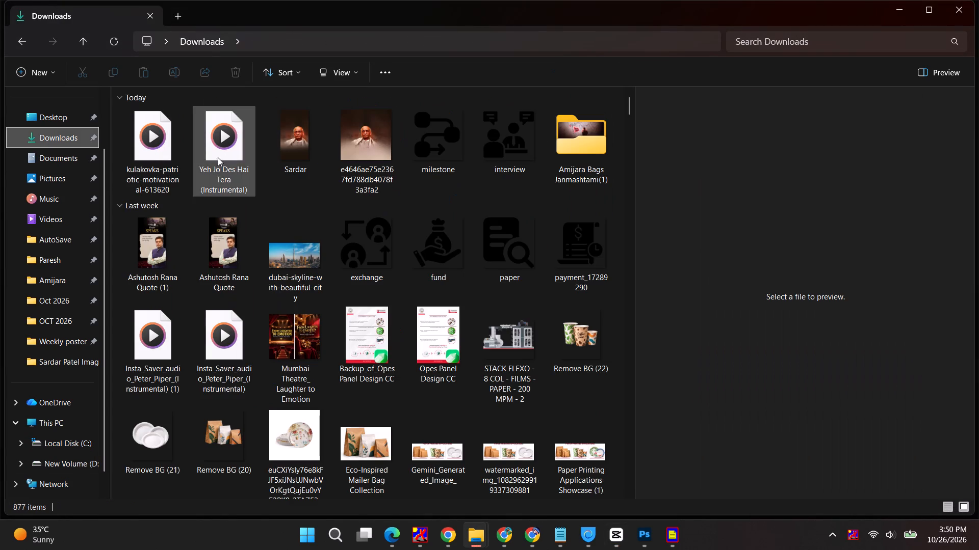
{"action": "double_click", "coordinate": [587, 135]}
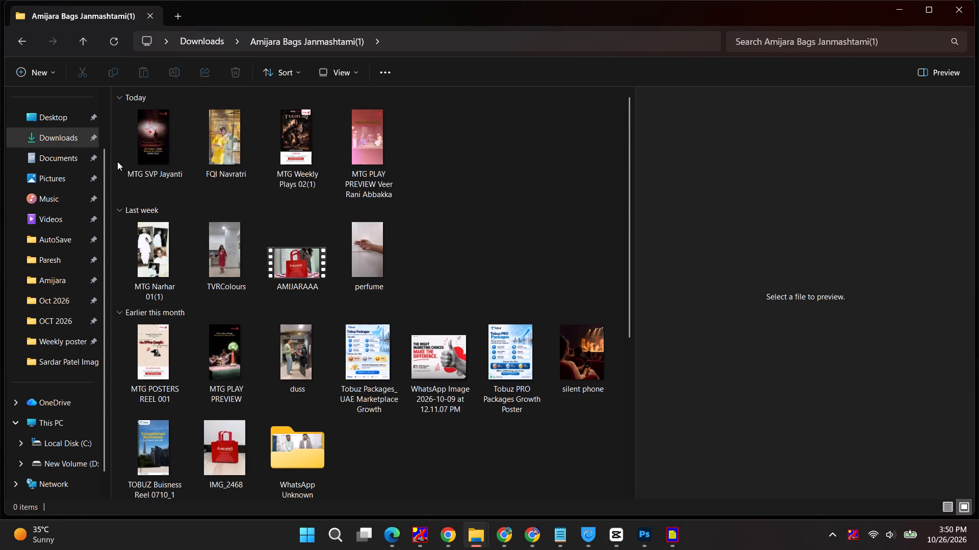
{"action": "left_click", "coordinate": [162, 159]}
{"action": "double_click", "coordinate": [162, 159]}
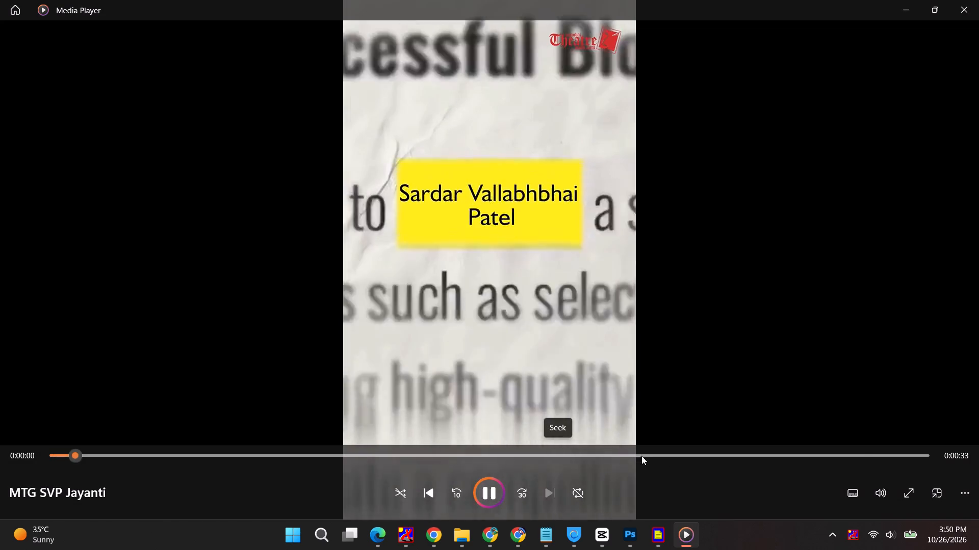
Skim the last part of the exported video, from the SARDAR title through the outro to the logo animation, and close the player.
{"action": "left_click_drag", "start_coordinate": [861, 452], "coordinate": [820, 459]}
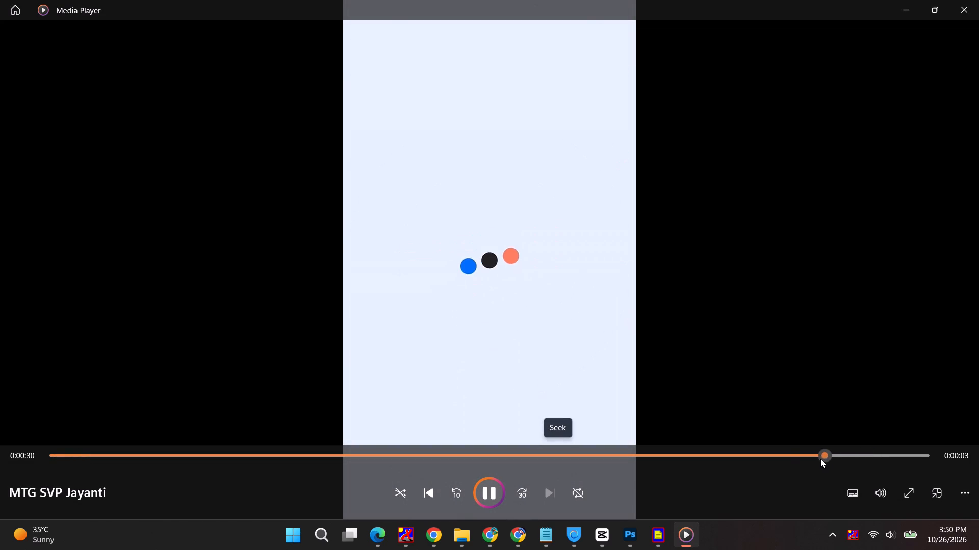
{"action": "left_click_drag", "start_coordinate": [820, 459], "coordinate": [651, 461]}
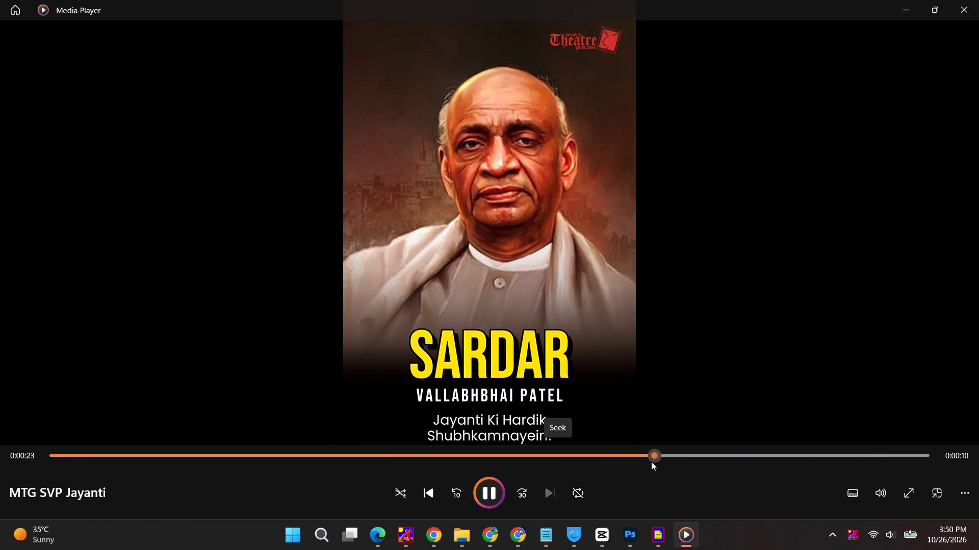
{"action": "left_click_drag", "start_coordinate": [651, 461], "coordinate": [788, 454]}
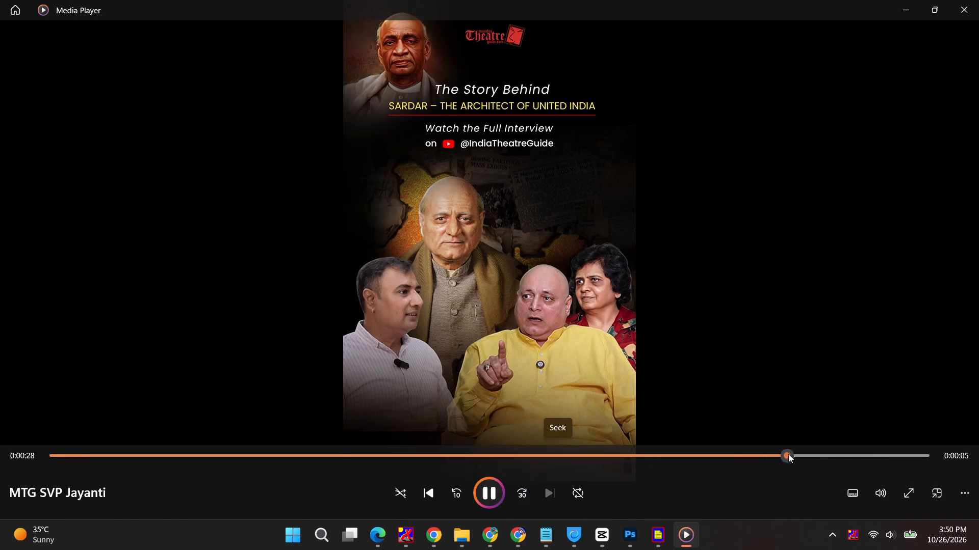
{"action": "left_click_drag", "start_coordinate": [788, 454], "coordinate": [802, 453]}
{"action": "key", "text": "Escape"}
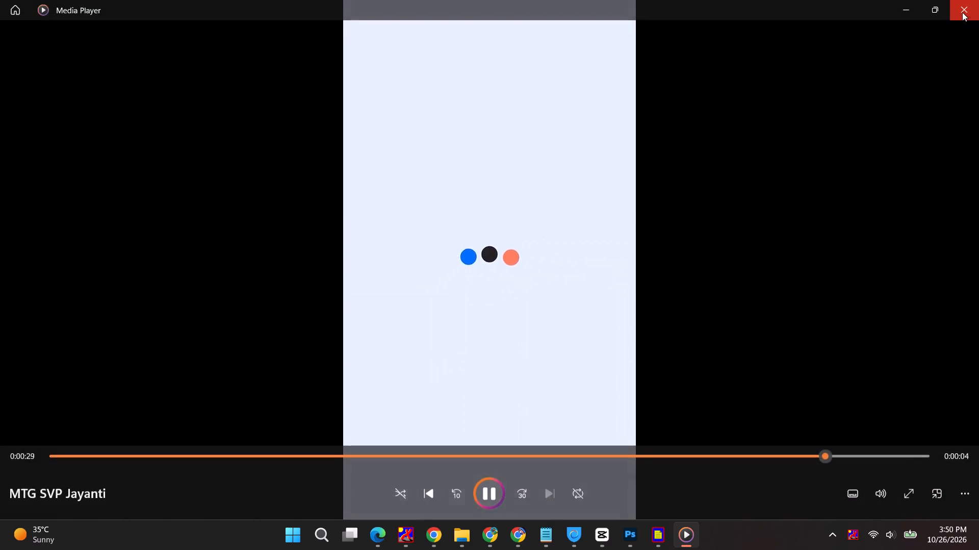
{"action": "left_click", "coordinate": [962, 12]}
Switch back to CapCut and close the export dialog without sharing the video.
{"action": "key", "text": "alt+Tab"}
{"action": "left_click", "coordinate": [356, 160], "text": "alt"}
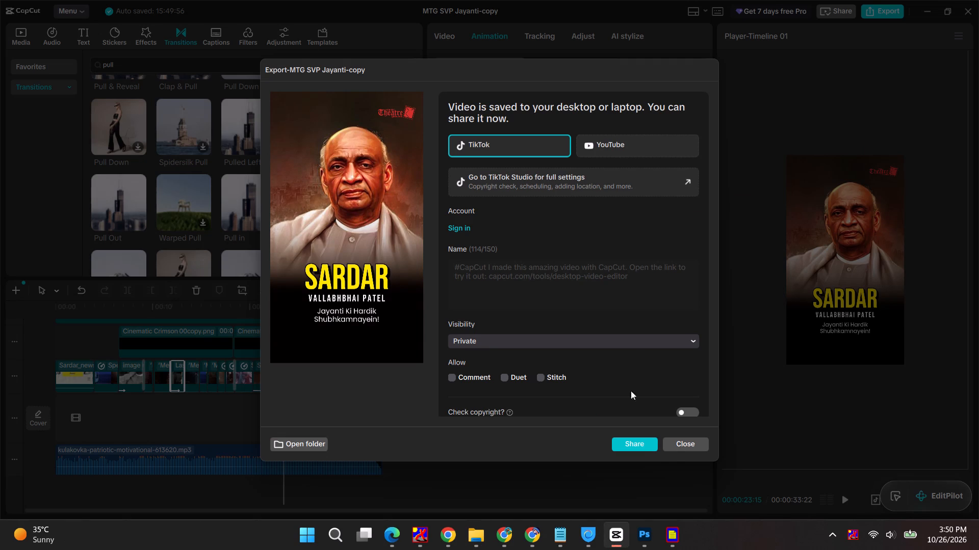
{"action": "left_click", "coordinate": [674, 451]}
Apply the Fade Out exit animation to the MTG Sardar outro clip just before the logo animation.
{"action": "left_click", "coordinate": [306, 380]}
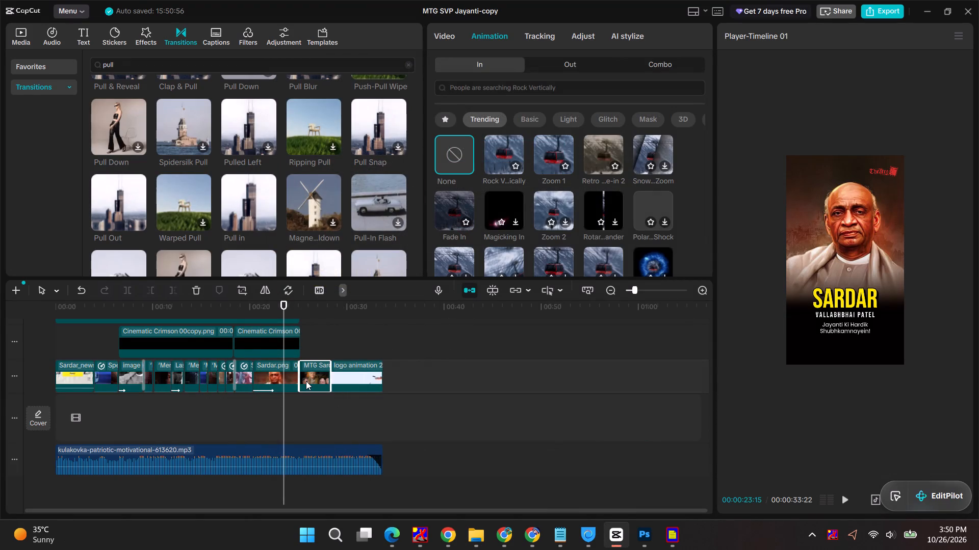
{"action": "left_click", "coordinate": [562, 59]}
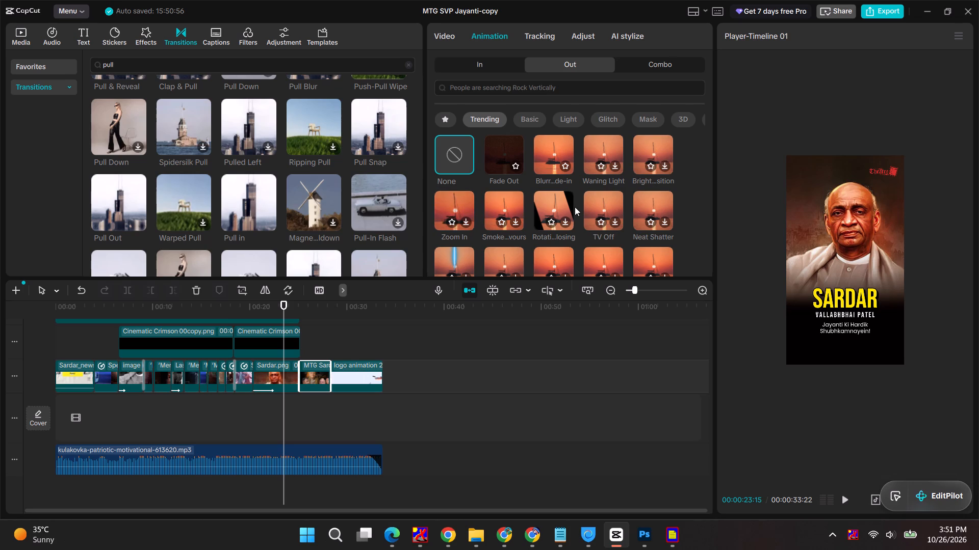
{"action": "left_click_drag", "start_coordinate": [458, 204], "coordinate": [321, 374]}
{"action": "left_click_drag", "start_coordinate": [284, 303], "coordinate": [311, 304]}
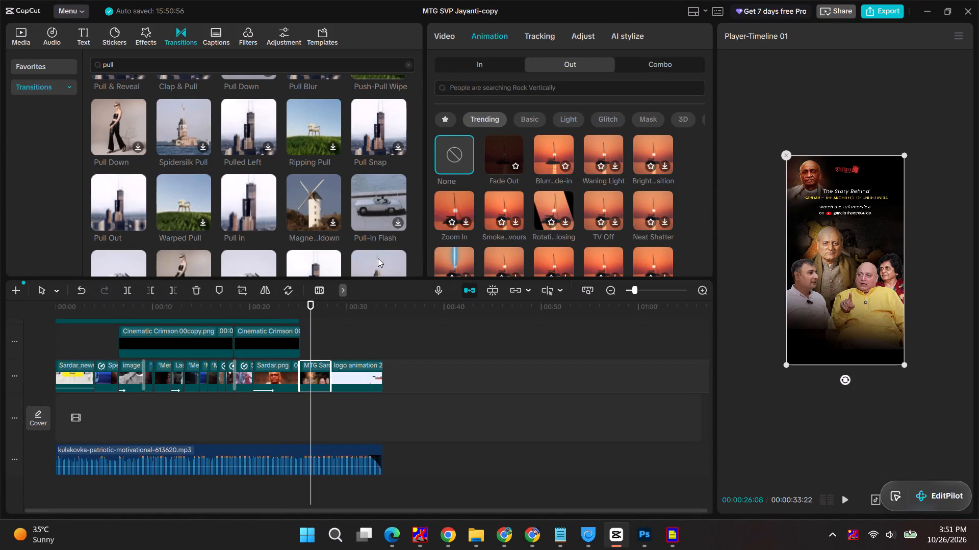
{"action": "scroll", "coordinate": [497, 197], "scroll_direction": "down", "scroll_amount": 1}
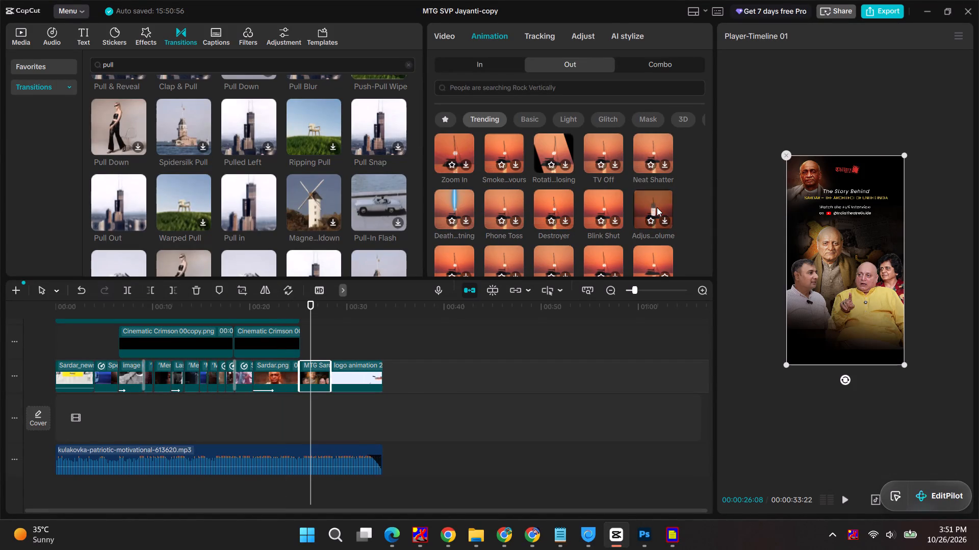
{"action": "scroll", "coordinate": [539, 210], "scroll_direction": "down", "scroll_amount": 2}
{"action": "scroll", "coordinate": [509, 188], "scroll_direction": "up", "scroll_amount": 1}
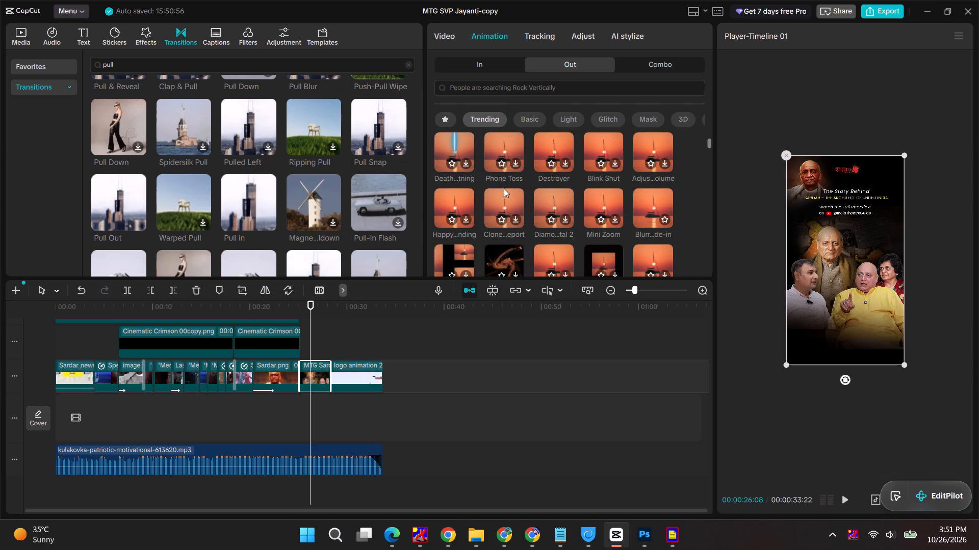
{"action": "scroll", "coordinate": [504, 204], "scroll_direction": "up", "scroll_amount": 2}
{"action": "left_click", "coordinate": [506, 159]}
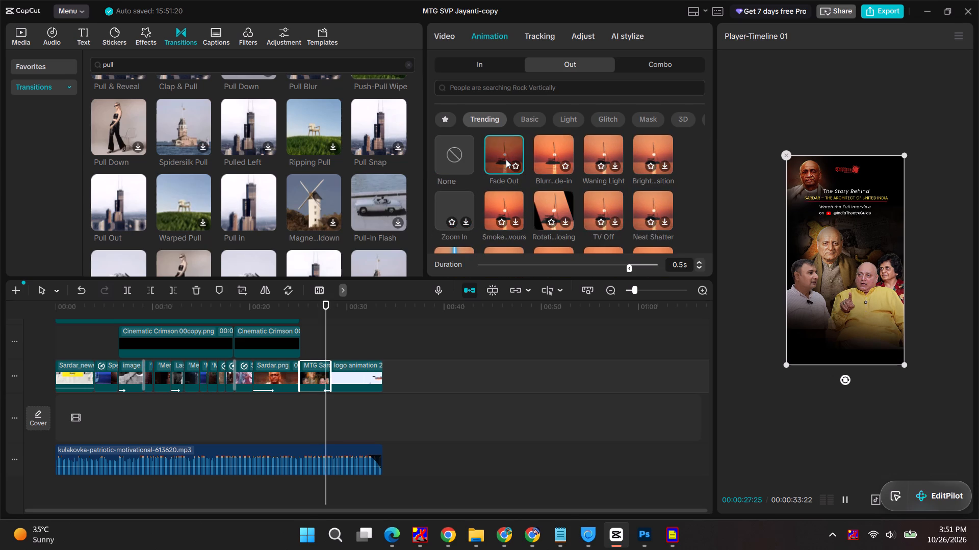
Play the reel's ending from the middle of the outro clip into the logo animation to check the fade.
{"action": "left_click_drag", "start_coordinate": [330, 304], "coordinate": [312, 305]}
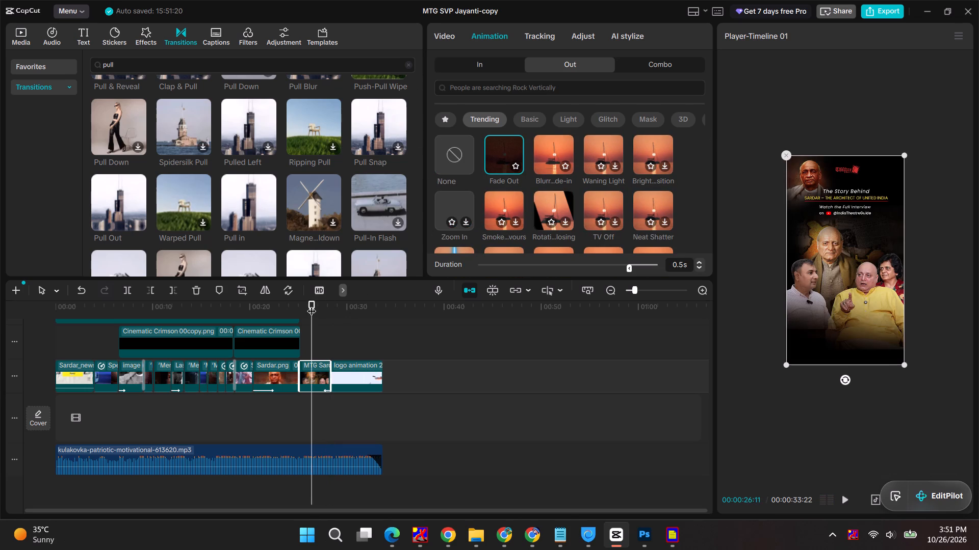
{"action": "key", "text": "space"}
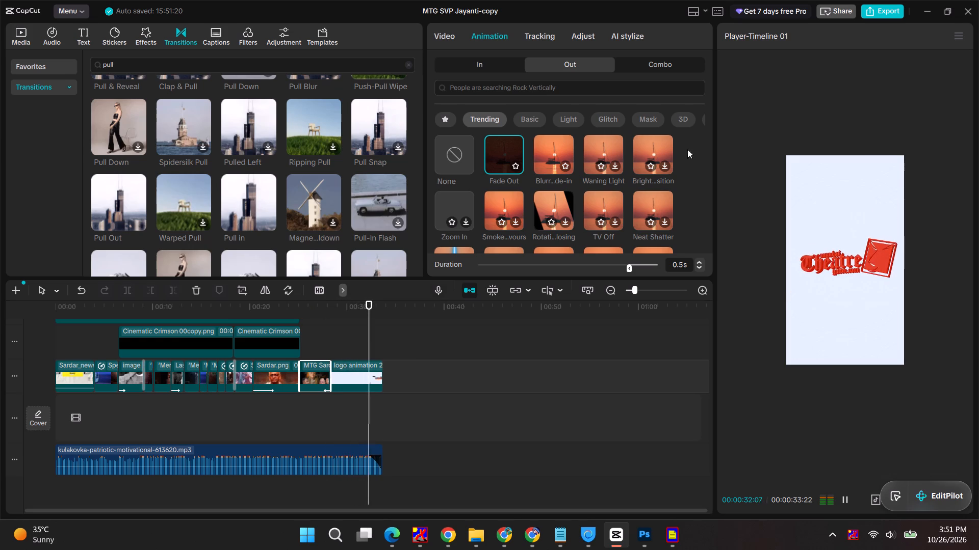
Export the reel under the name MTG SVP Jayanti 01.
{"action": "left_click", "coordinate": [882, 10]}
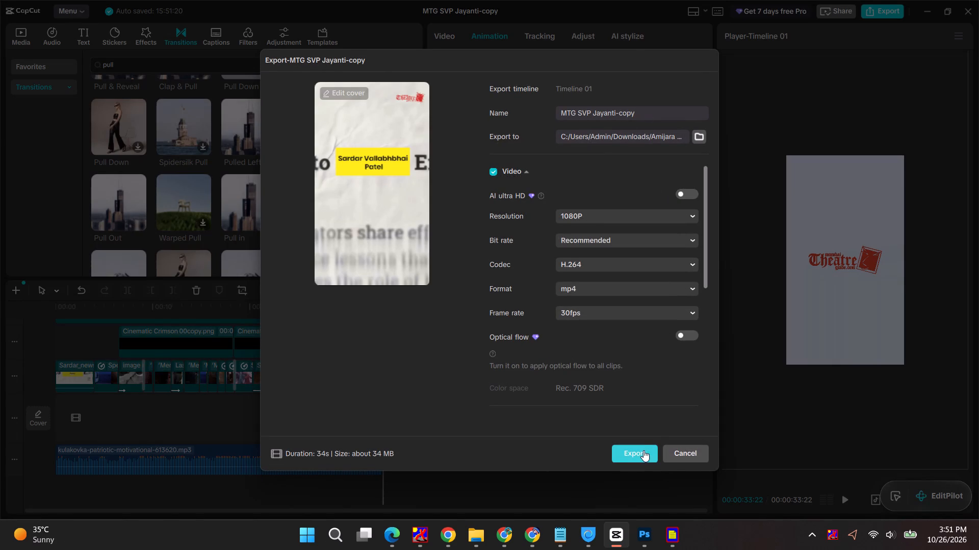
{"action": "left_click_drag", "start_coordinate": [616, 114], "coordinate": [686, 113]}
{"action": "key", "text": "space"}
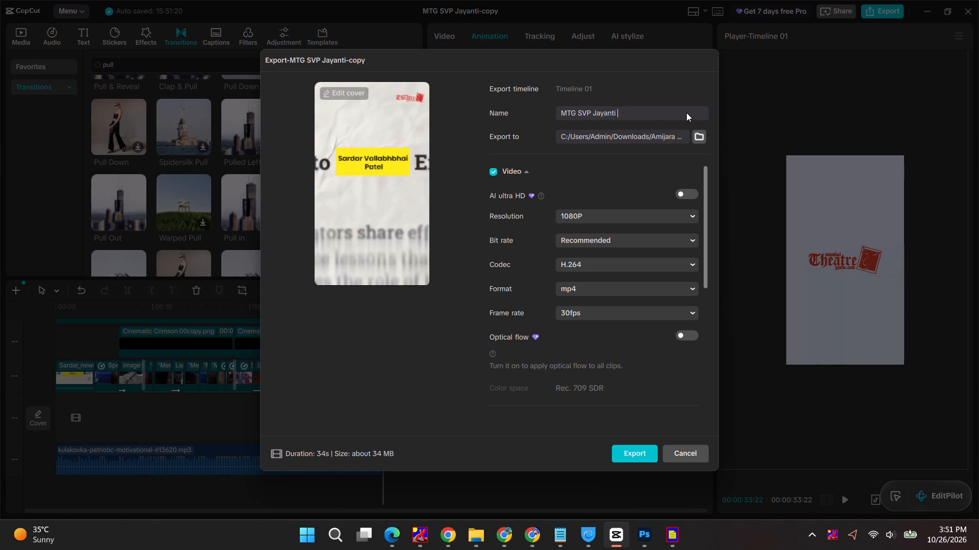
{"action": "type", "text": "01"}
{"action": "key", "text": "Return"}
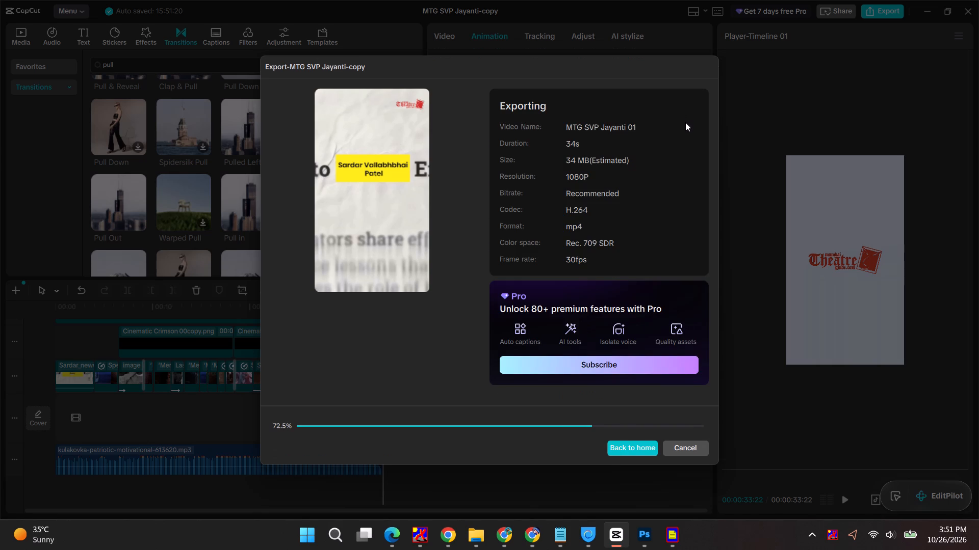
Switch to the Amijara Bags Janmashtami(1) folder in File Explorer and delete the older MTG SVP Jayanti video.
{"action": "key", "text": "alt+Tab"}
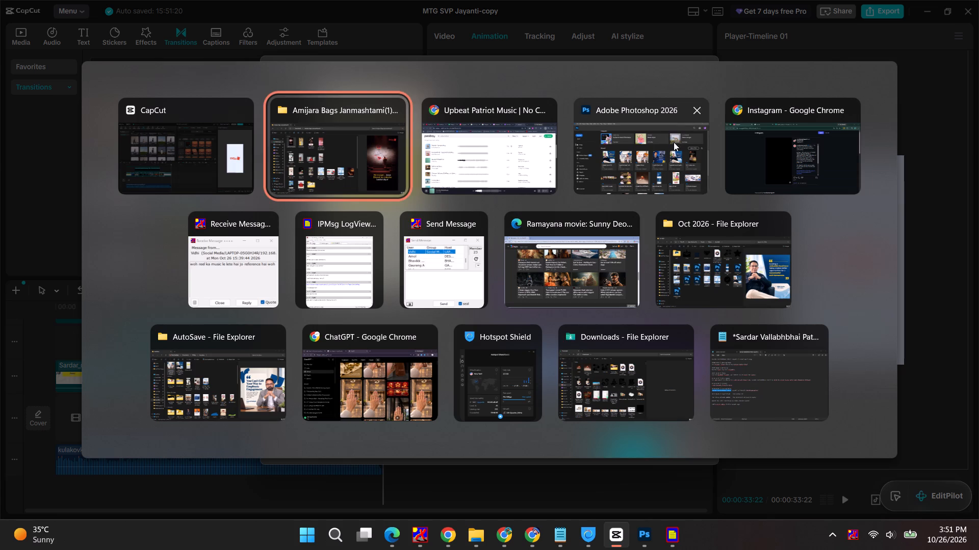
{"action": "left_click", "coordinate": [303, 144], "text": "alt"}
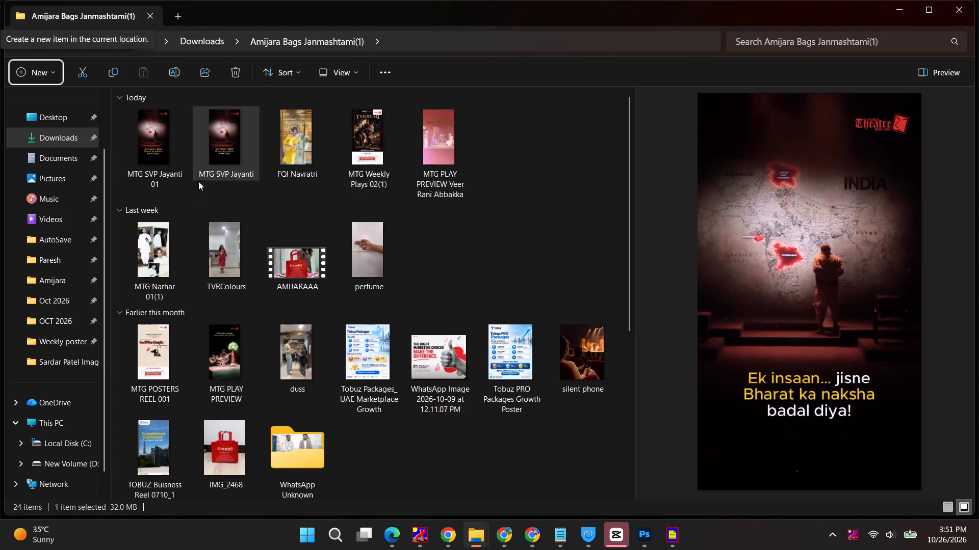
{"action": "left_click", "coordinate": [221, 153]}
{"action": "key", "text": "Delete"}
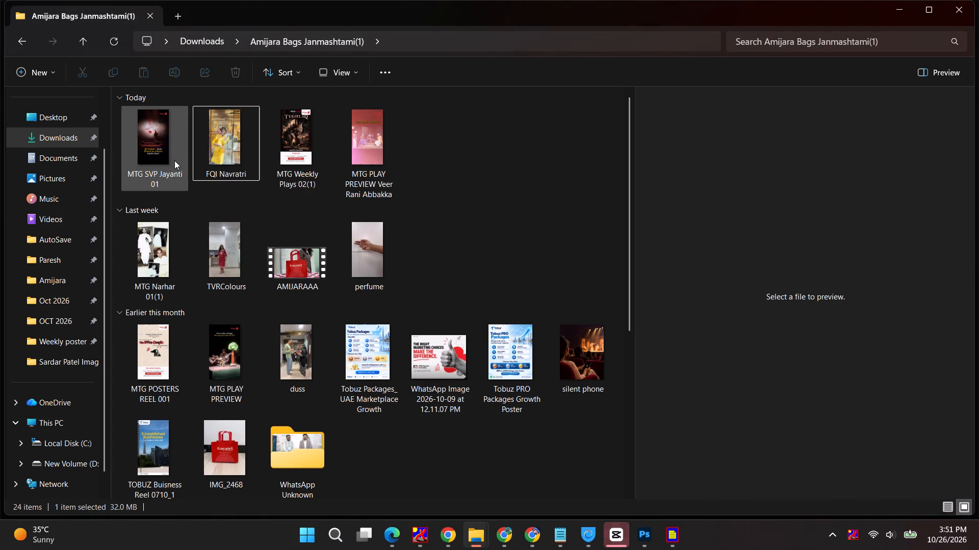